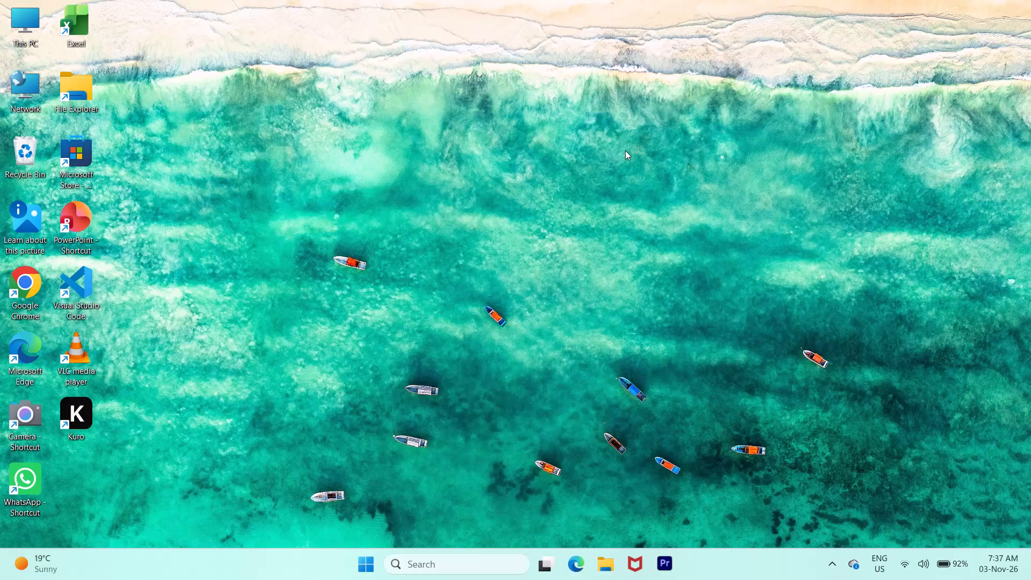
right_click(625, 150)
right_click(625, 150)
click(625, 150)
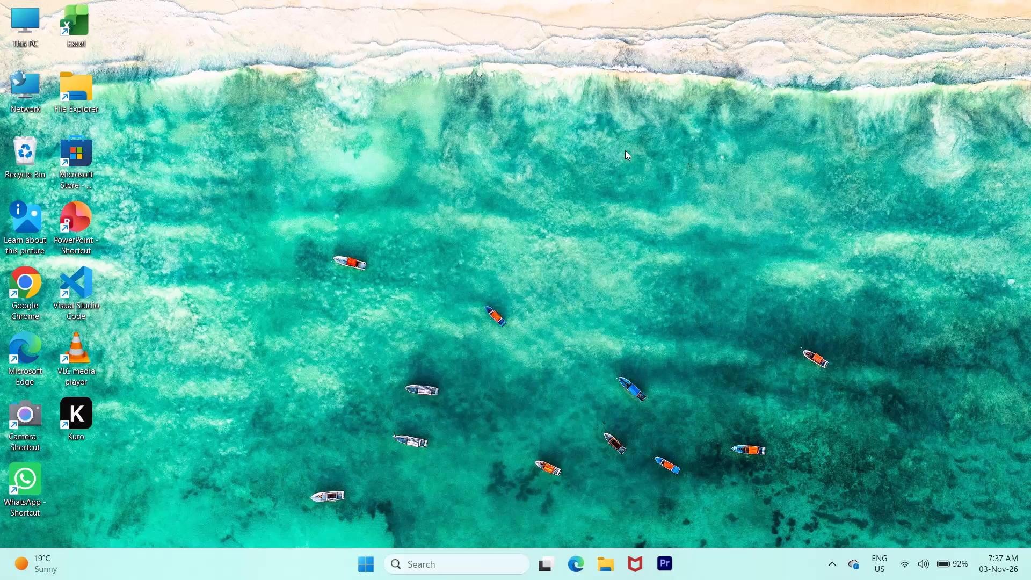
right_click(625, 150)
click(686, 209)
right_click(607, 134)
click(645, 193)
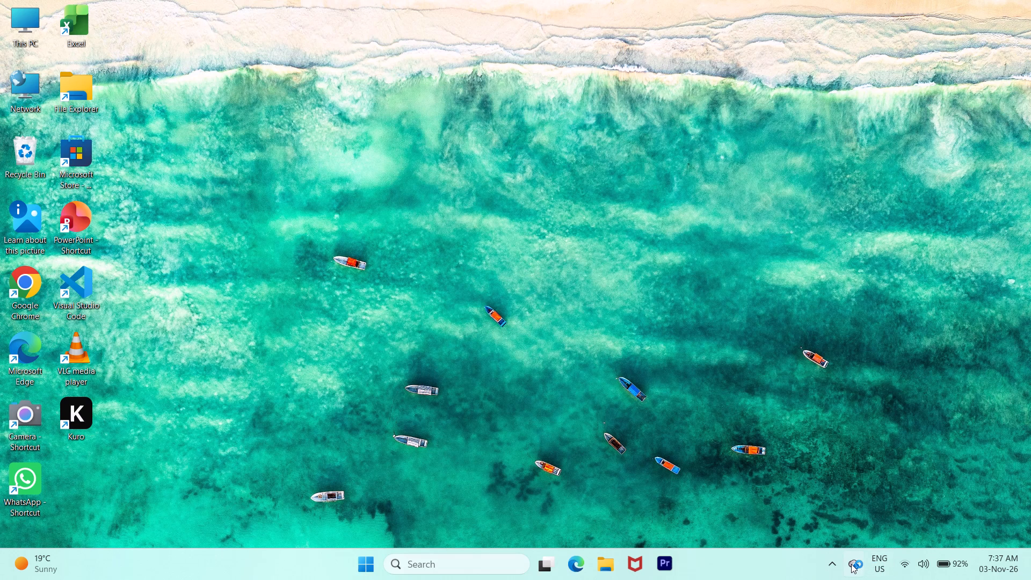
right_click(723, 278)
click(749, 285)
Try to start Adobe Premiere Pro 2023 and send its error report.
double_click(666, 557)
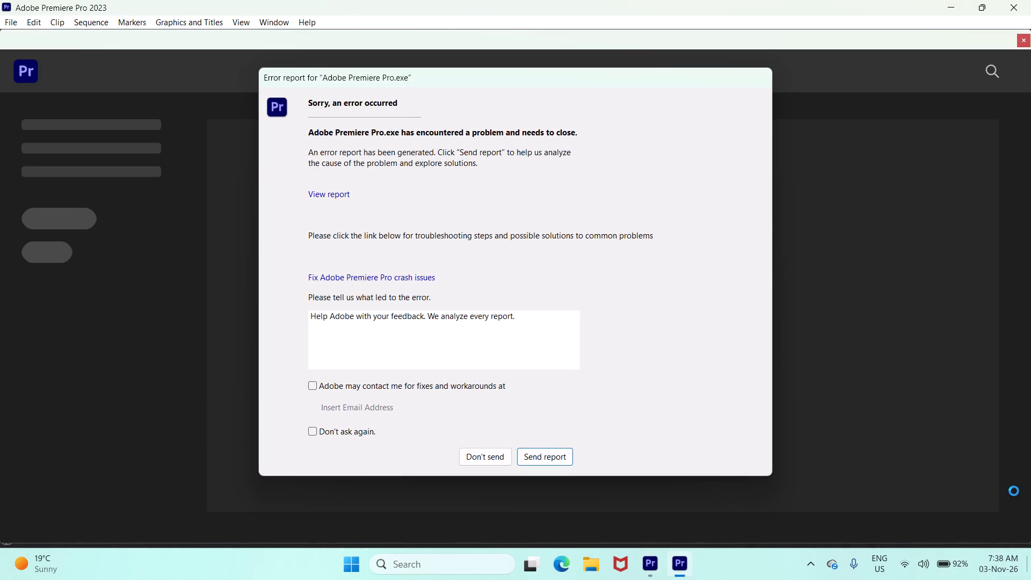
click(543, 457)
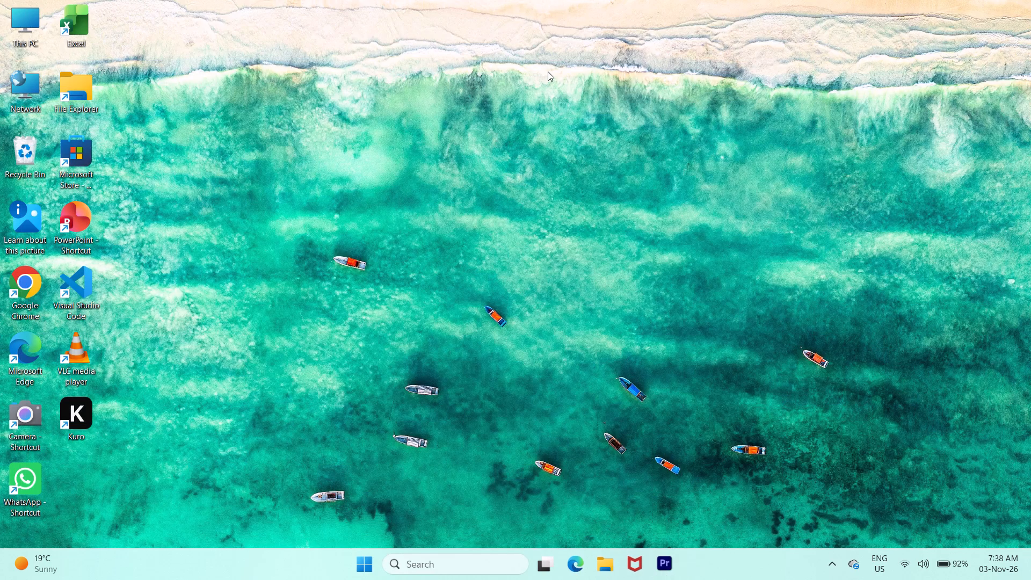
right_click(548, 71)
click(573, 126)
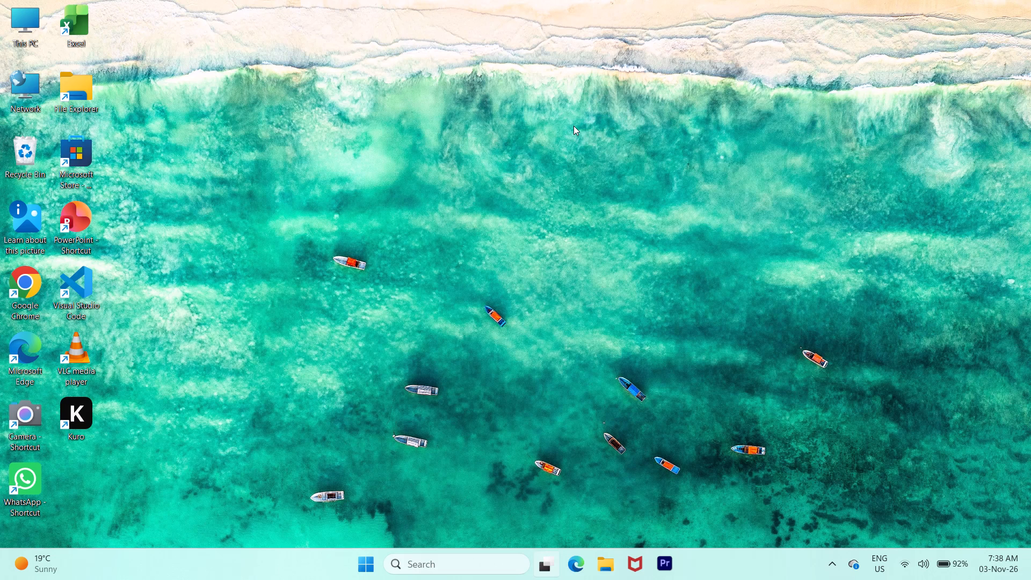
Launch Adobe Photoshop 2020 from the recent searches.
drag(458, 552, 459, 564)
click(459, 564)
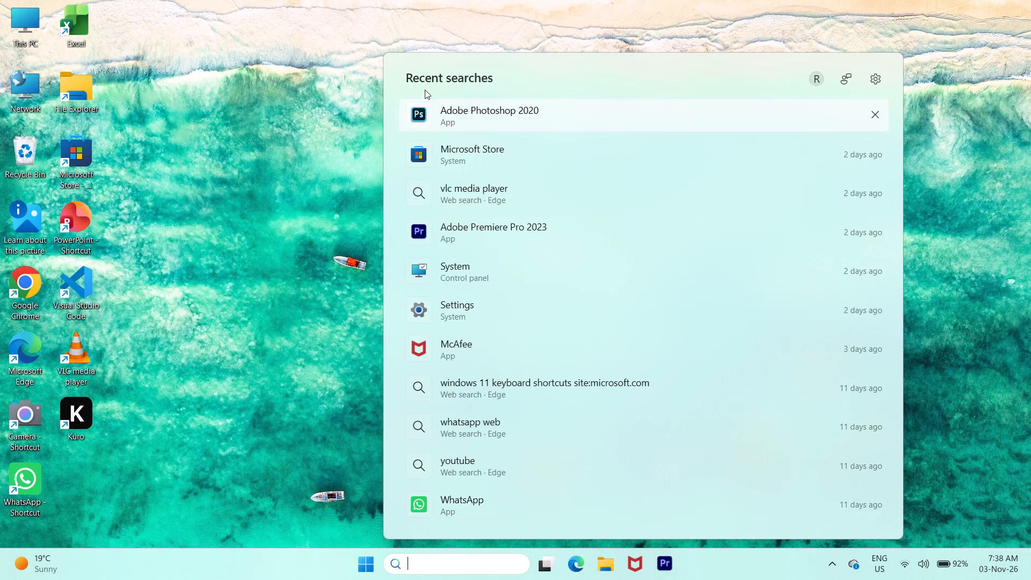
click(440, 125)
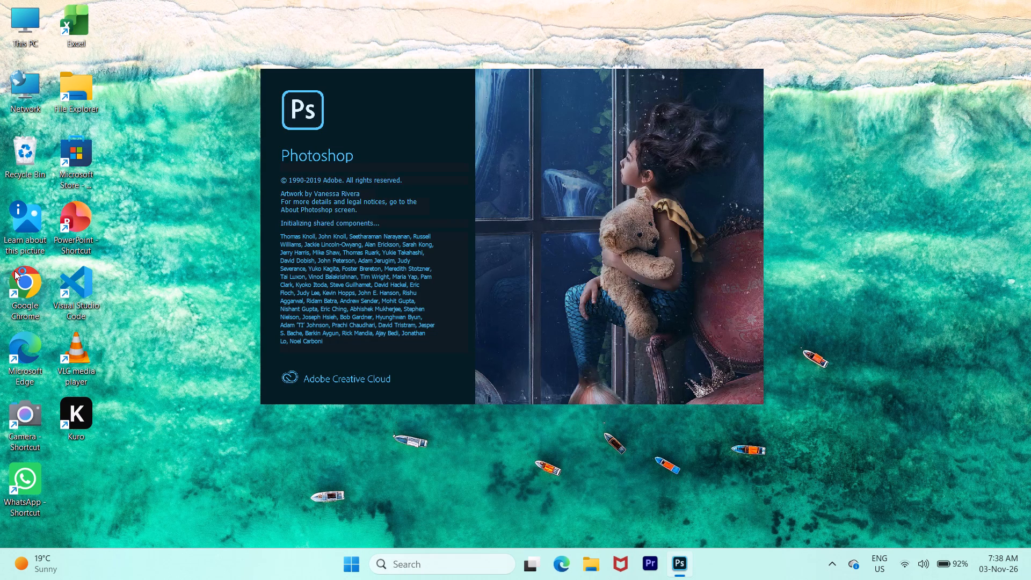
Open Google Chrome while Photoshop is loading.
click(14, 271)
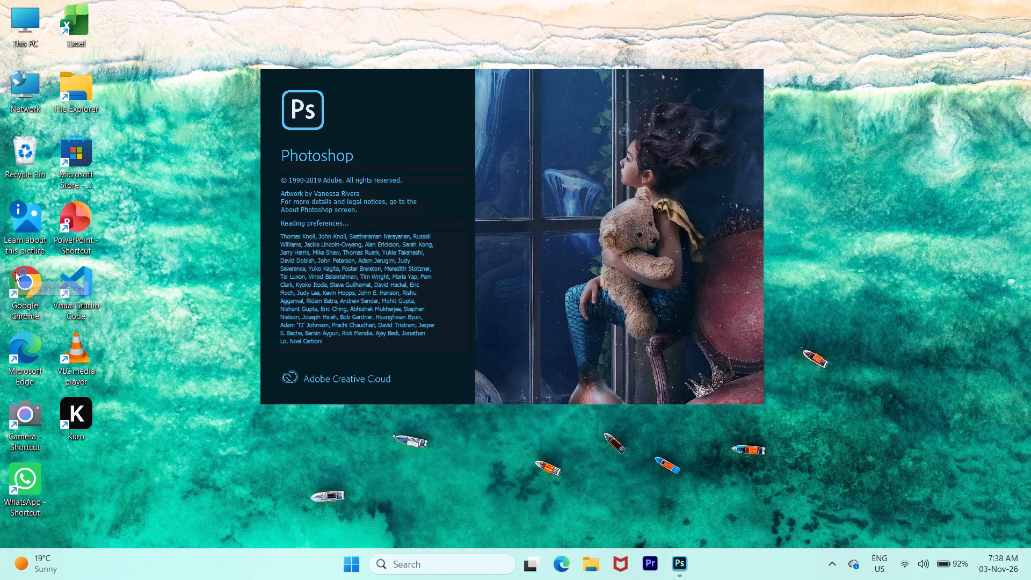
double_click(15, 272)
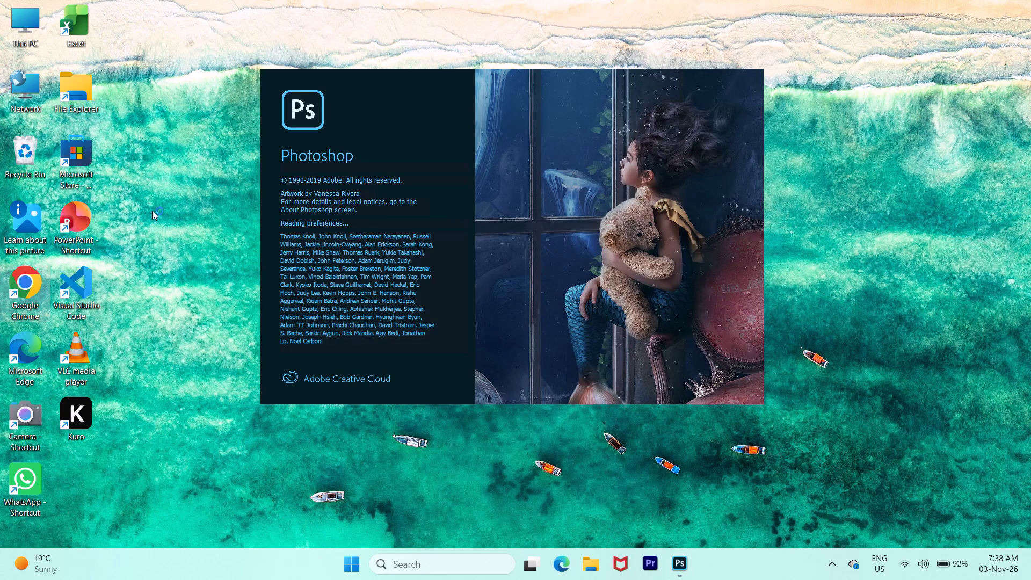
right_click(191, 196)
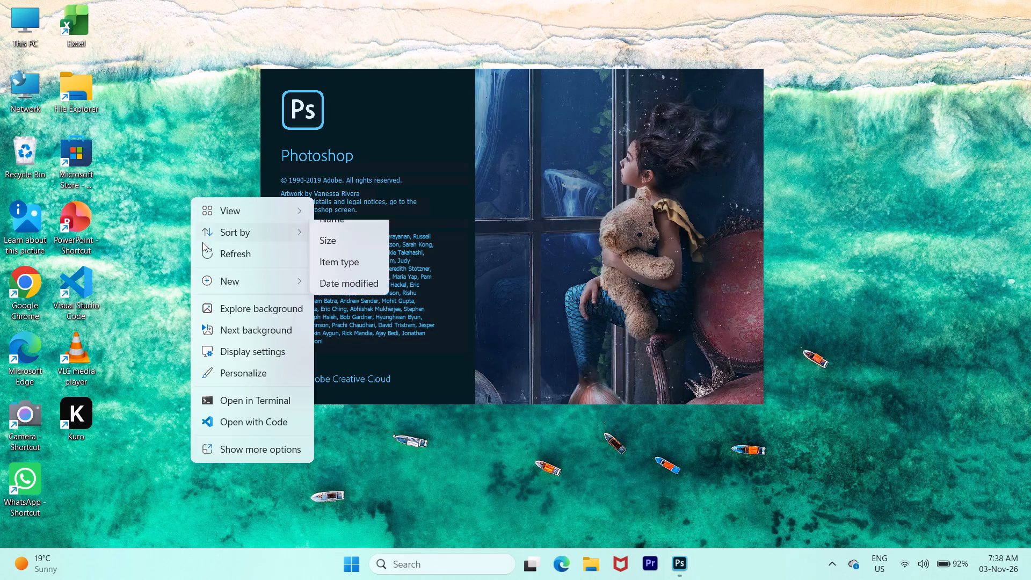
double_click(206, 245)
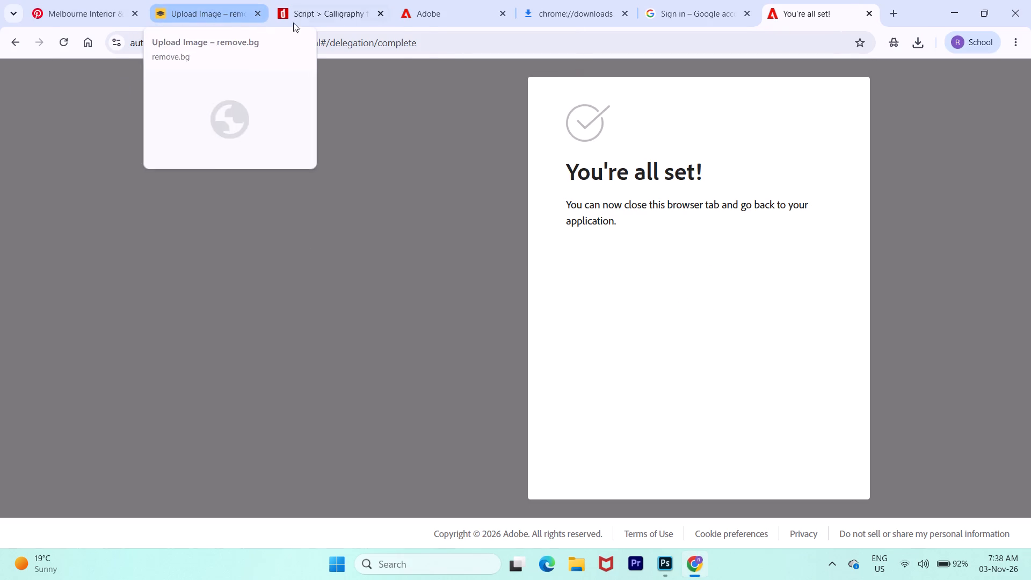
Close the Script > Calligraphy fonts page in Chrome.
click(380, 11)
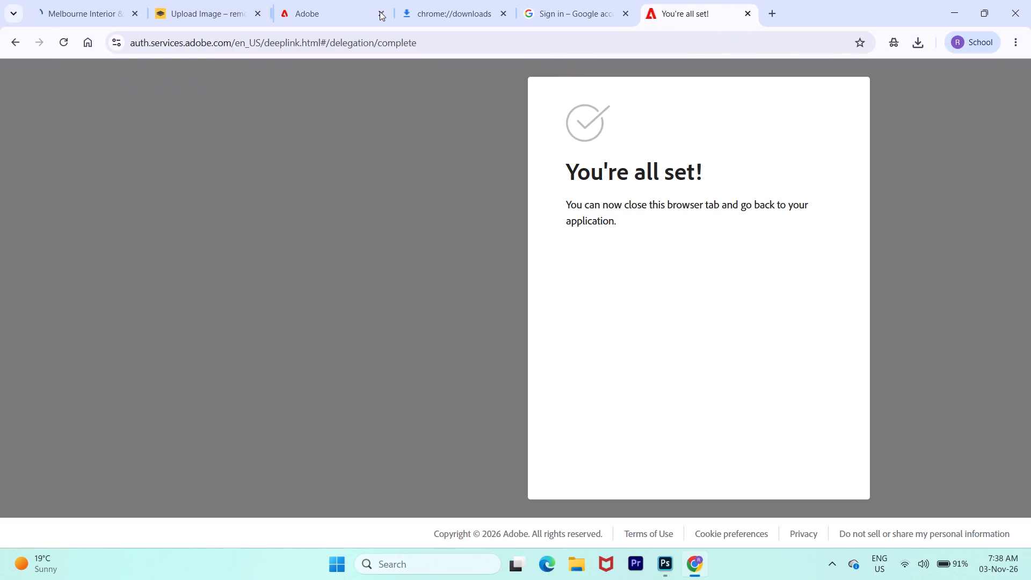
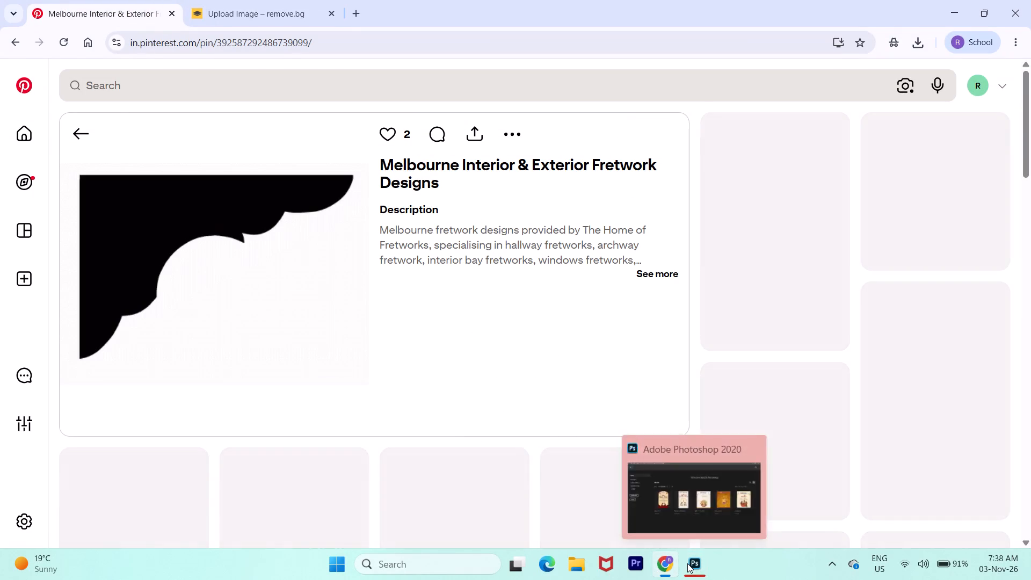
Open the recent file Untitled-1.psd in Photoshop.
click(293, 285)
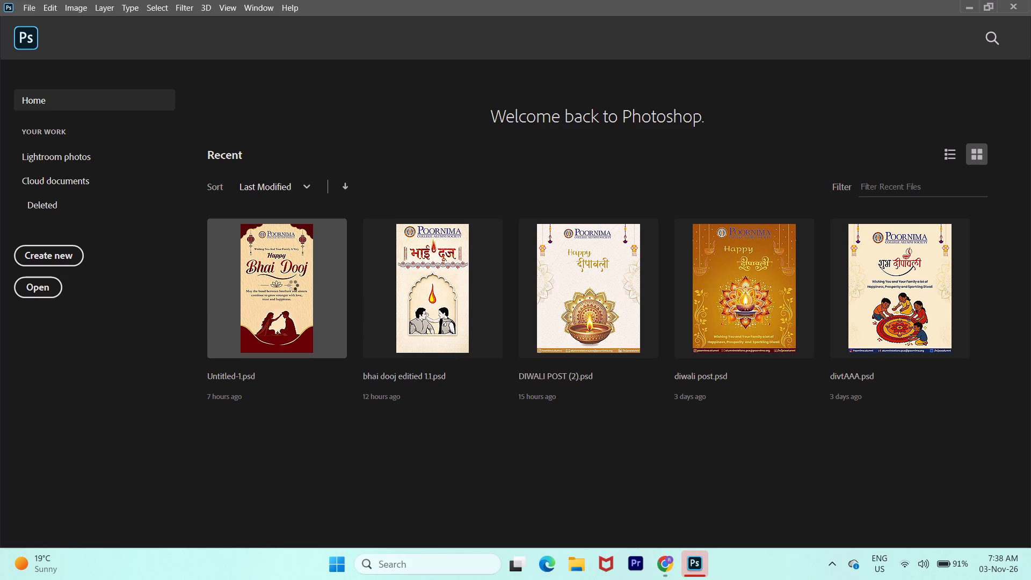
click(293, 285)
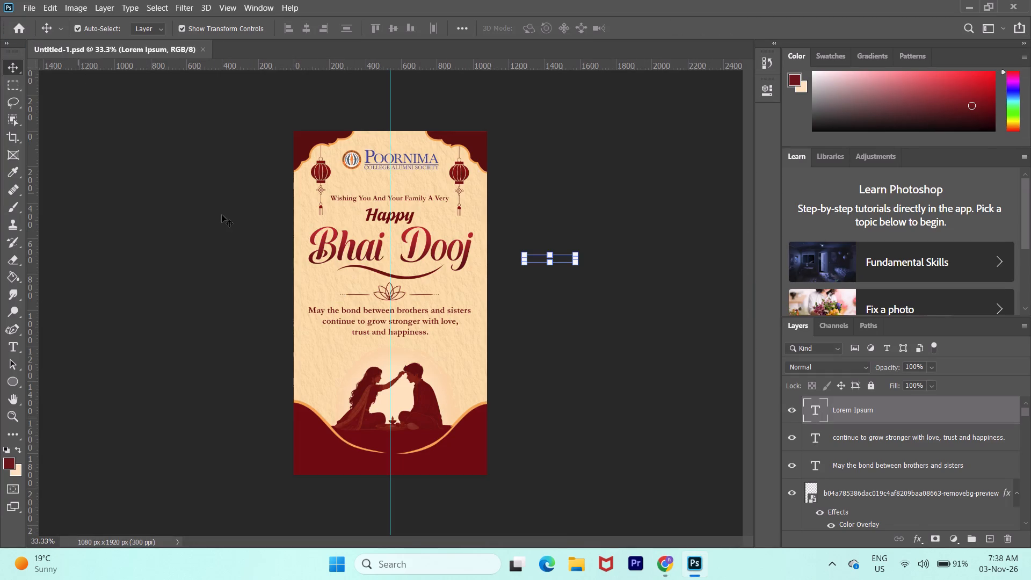
Return to the home screen and open the recent file DIWALI POST (2).psd.
click(25, 24)
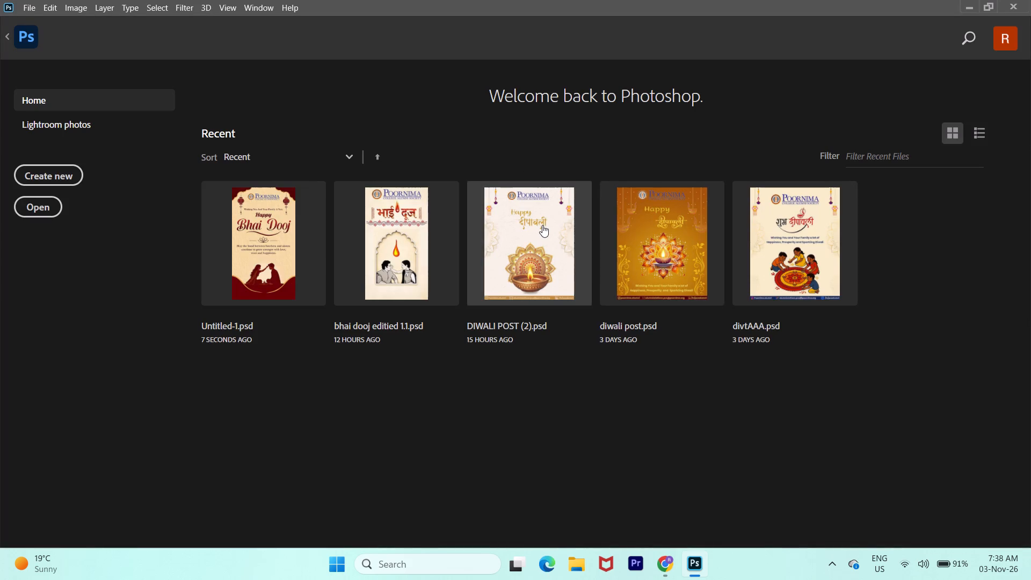
click(542, 225)
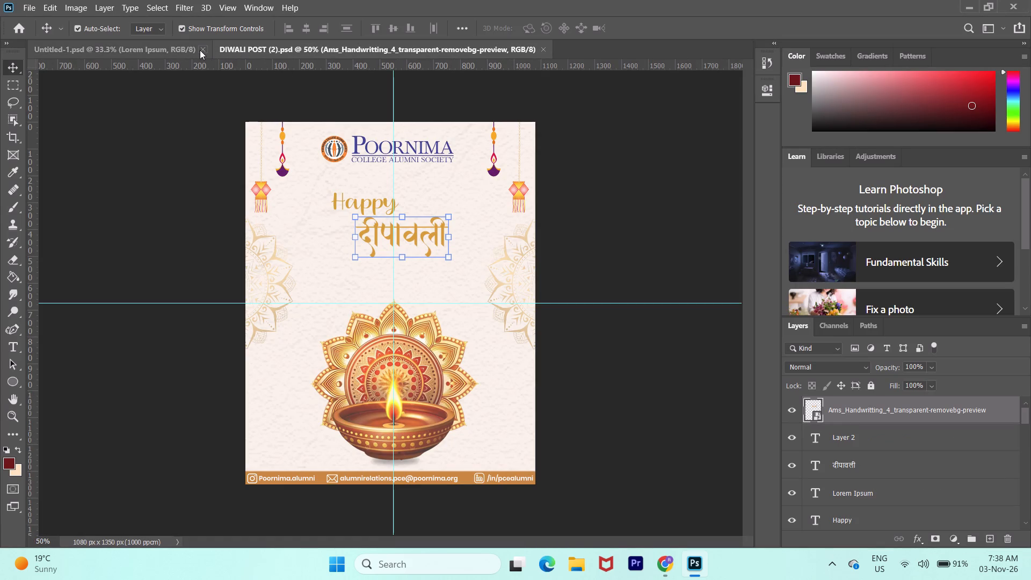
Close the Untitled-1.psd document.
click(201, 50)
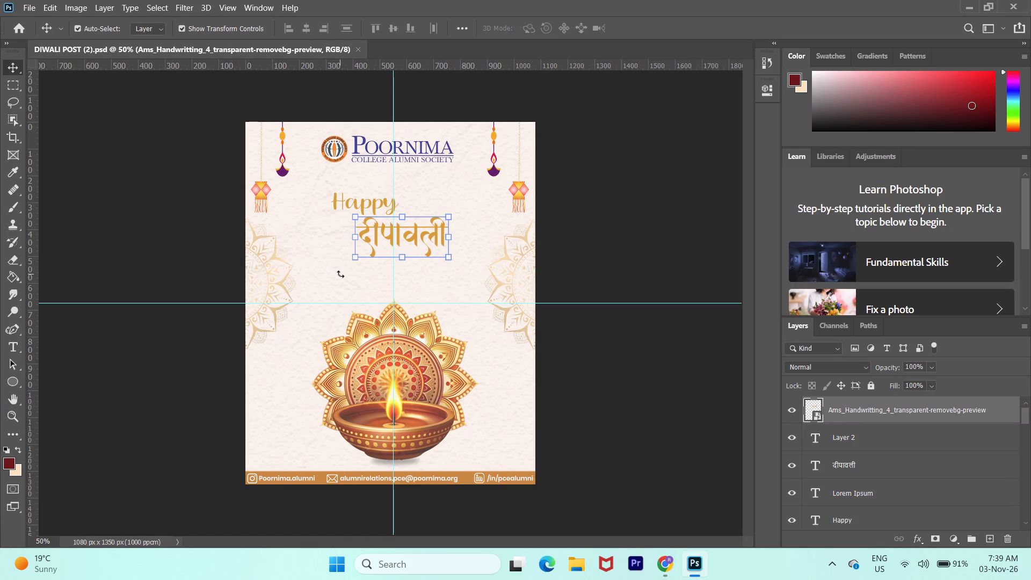
Deselect the Ams_Handwritting_4_transparent-removebg-preview layer in the Diwali post so that no layer is active.
click(340, 274)
click(148, 288)
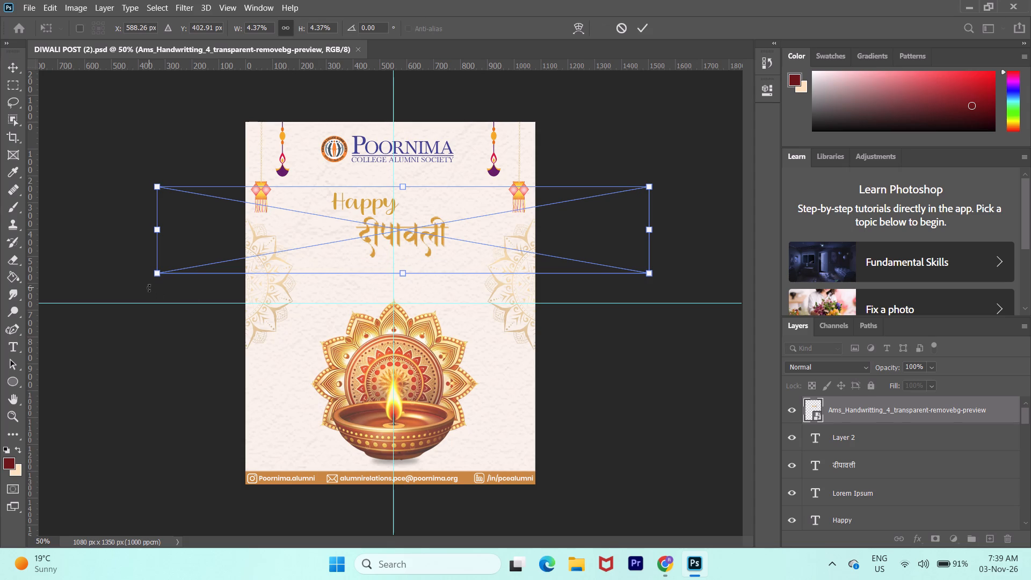
key(Return)
click(686, 324)
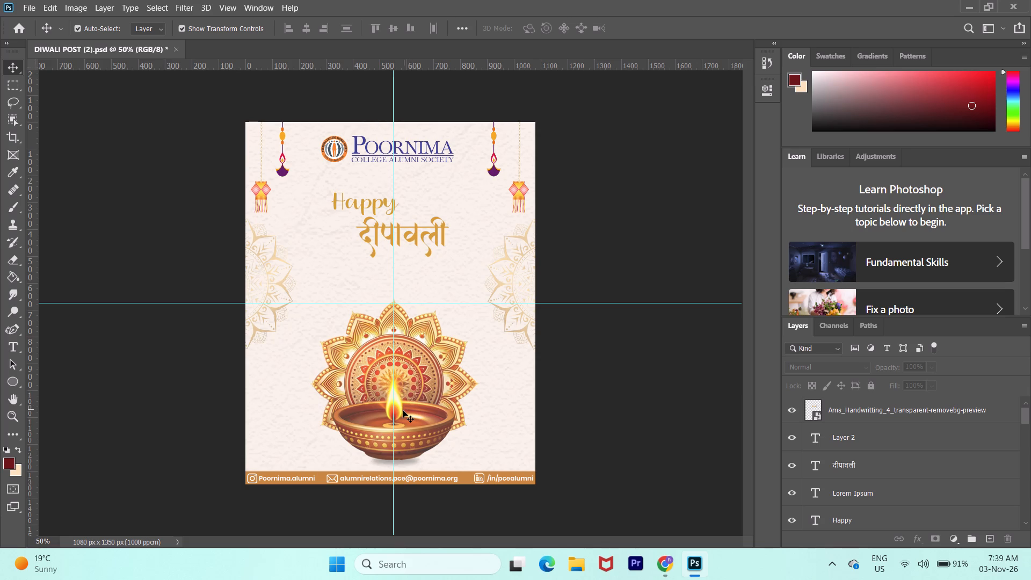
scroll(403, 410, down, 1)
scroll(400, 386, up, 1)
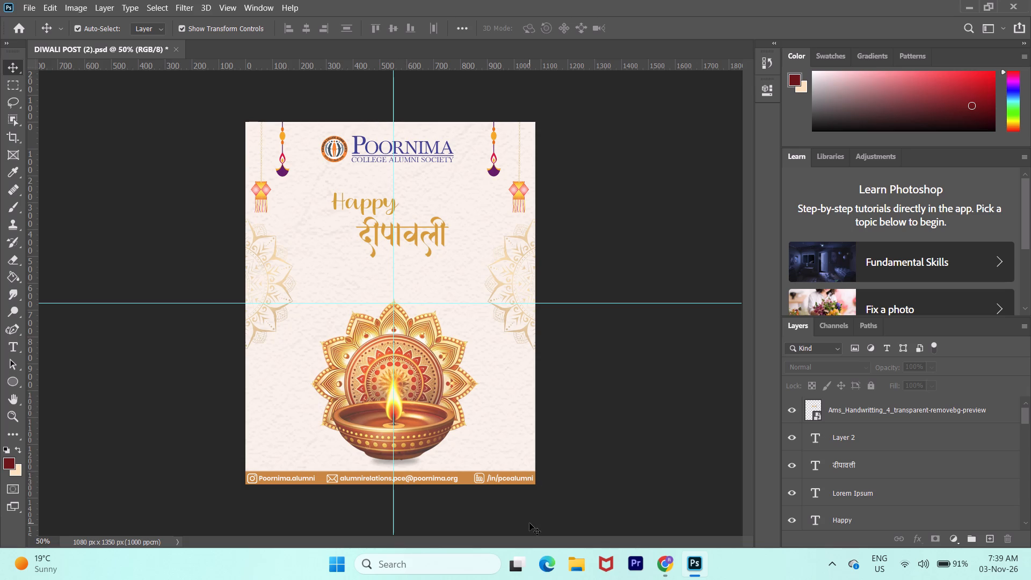
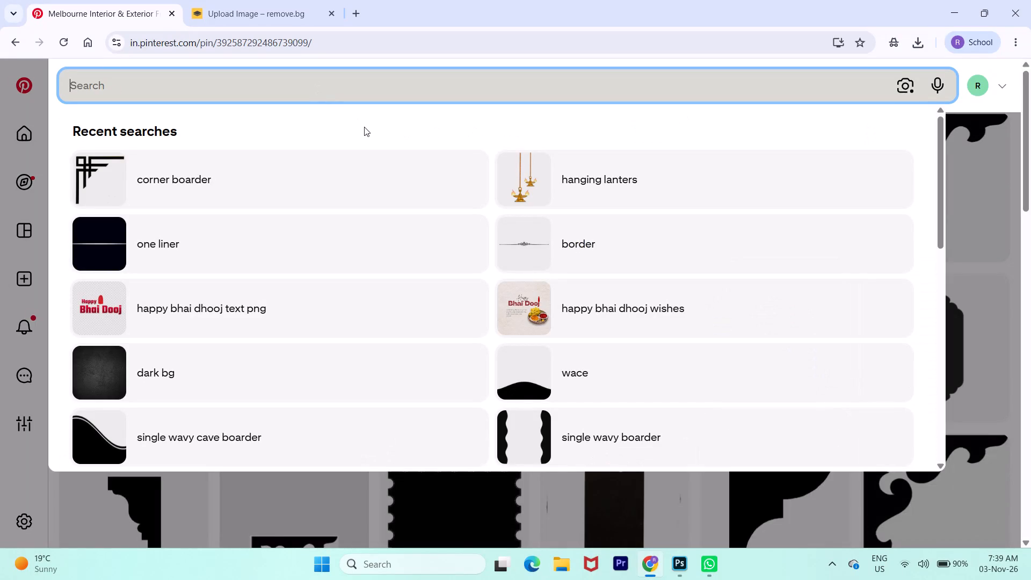
Search Pinterest in Chrome for "diwali postet elemment" to find decorative elements for the Diwali poster.
text(diwali postet)
key(space)
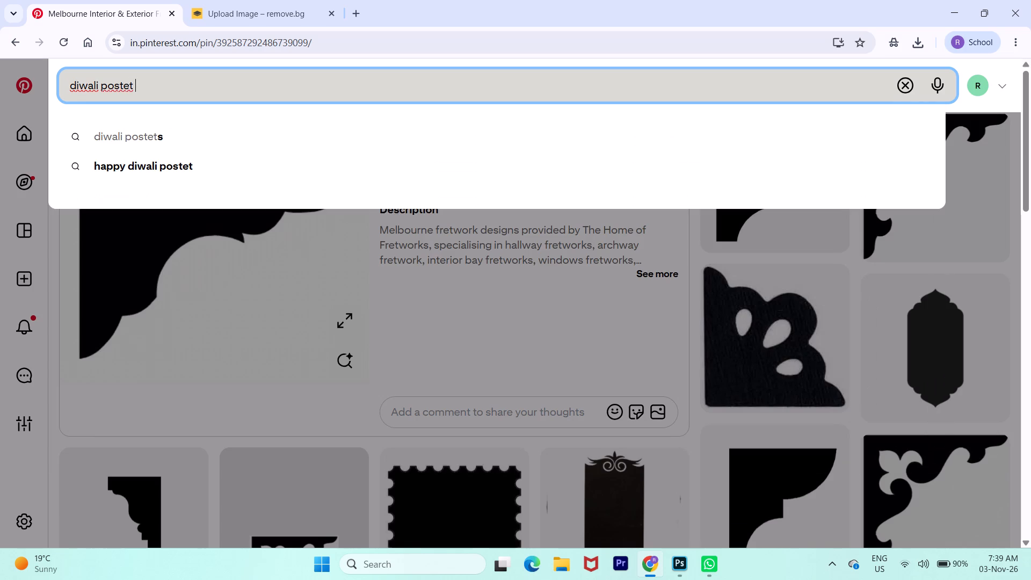
text(elemme)
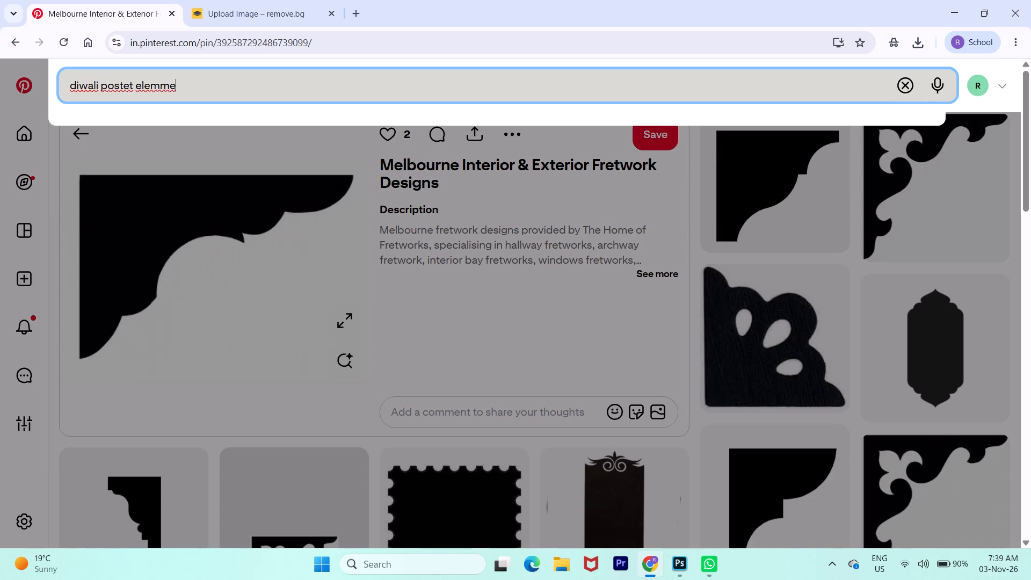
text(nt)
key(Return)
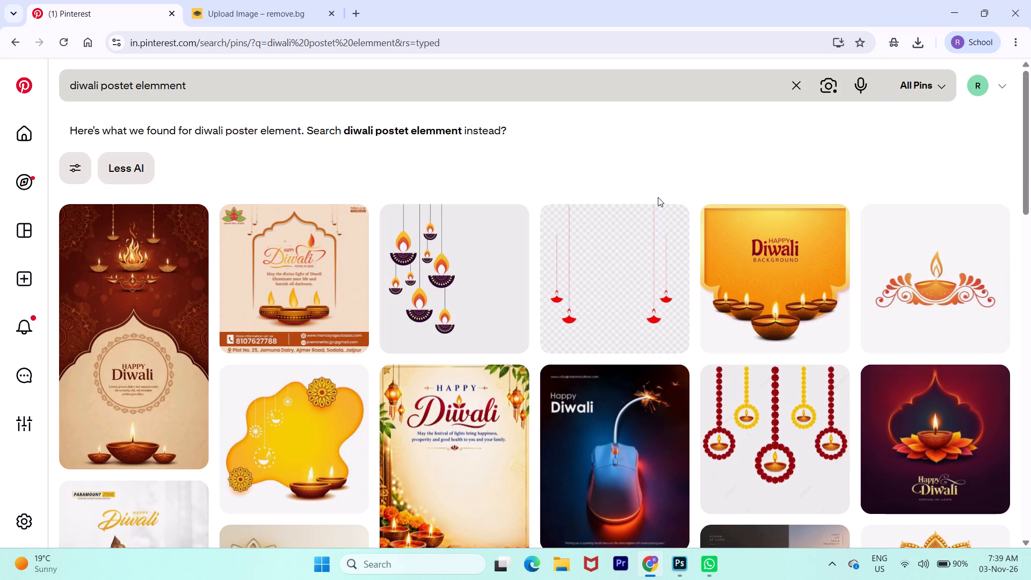
Open the pngtree pin of a lit diya in front of a golden mandala from the search results.
scroll(658, 197, down, 4)
scroll(658, 197, right, 1)
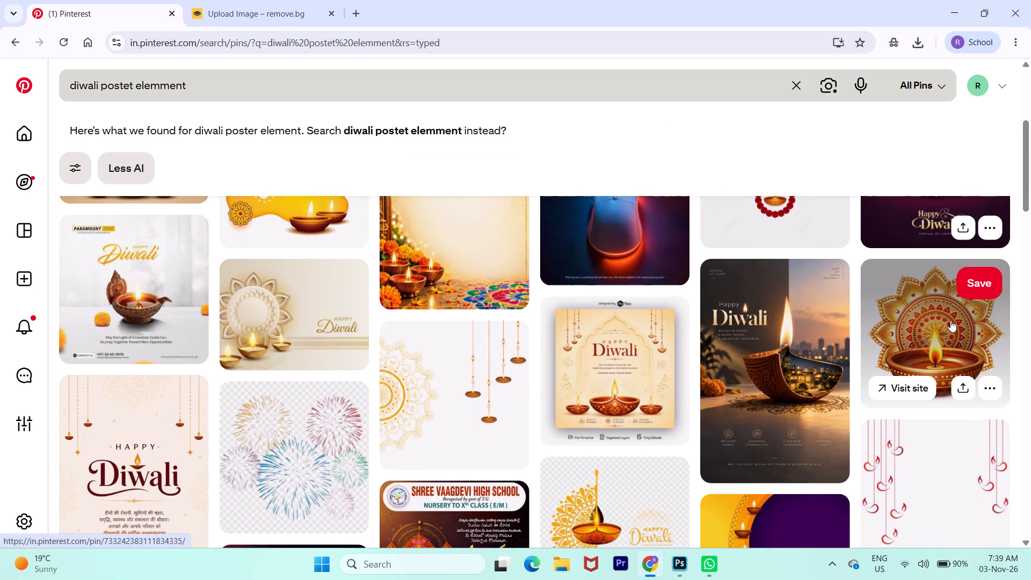
click(950, 320)
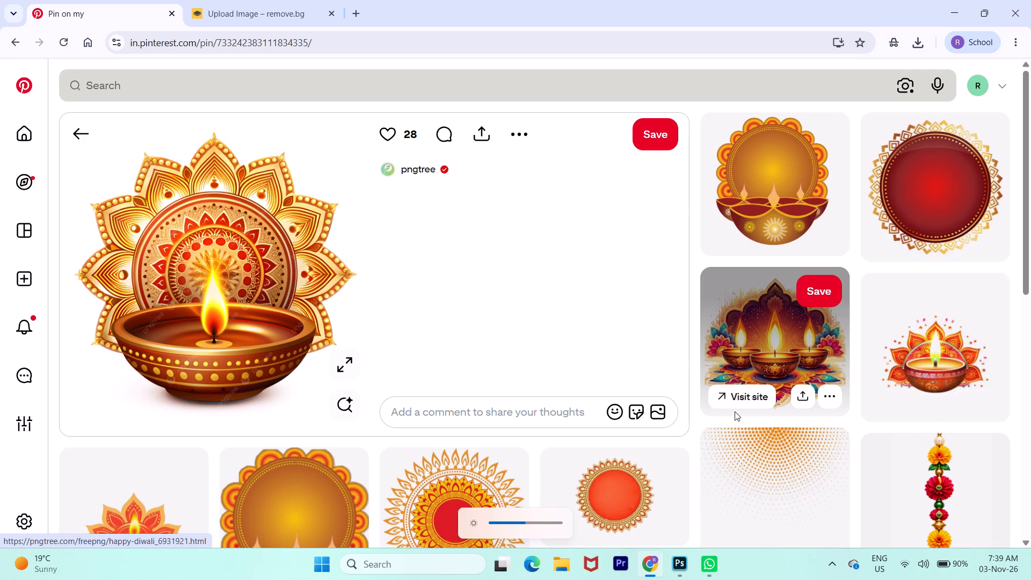
Look through the related pins for decorative elements that suit the Diwali poster.
scroll(783, 362, down, 1)
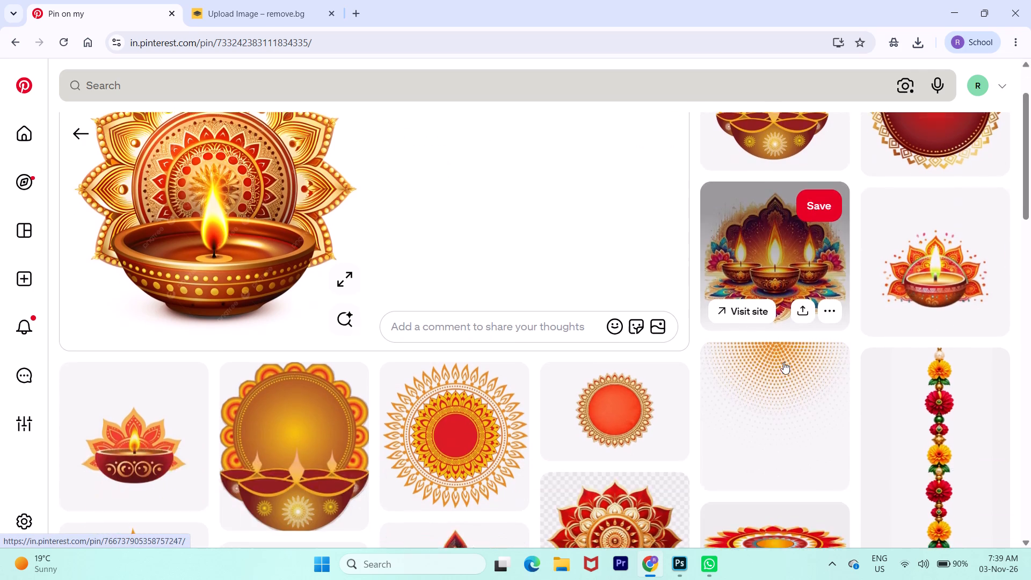
scroll(783, 362, down, 1)
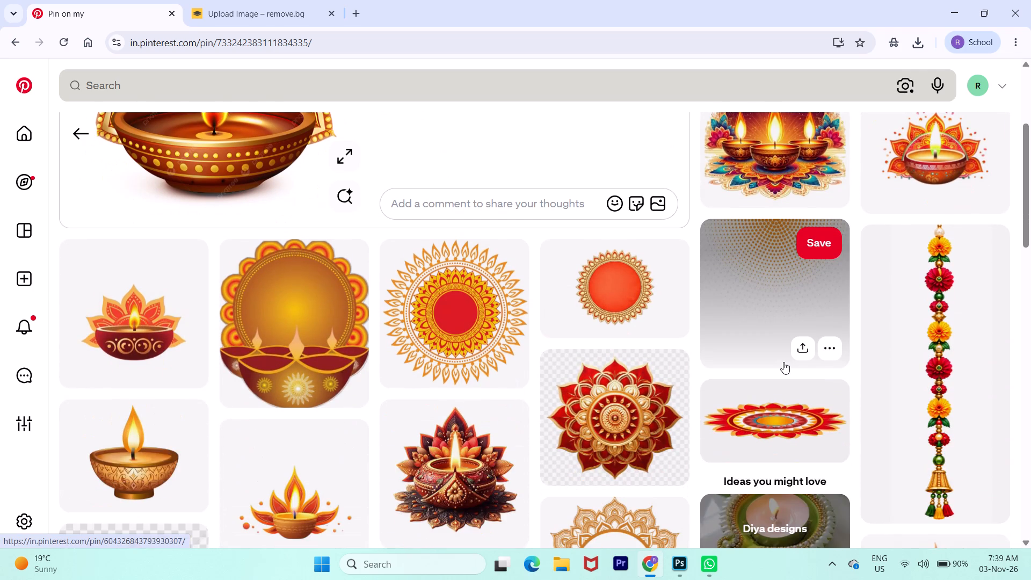
scroll(783, 362, down, 5)
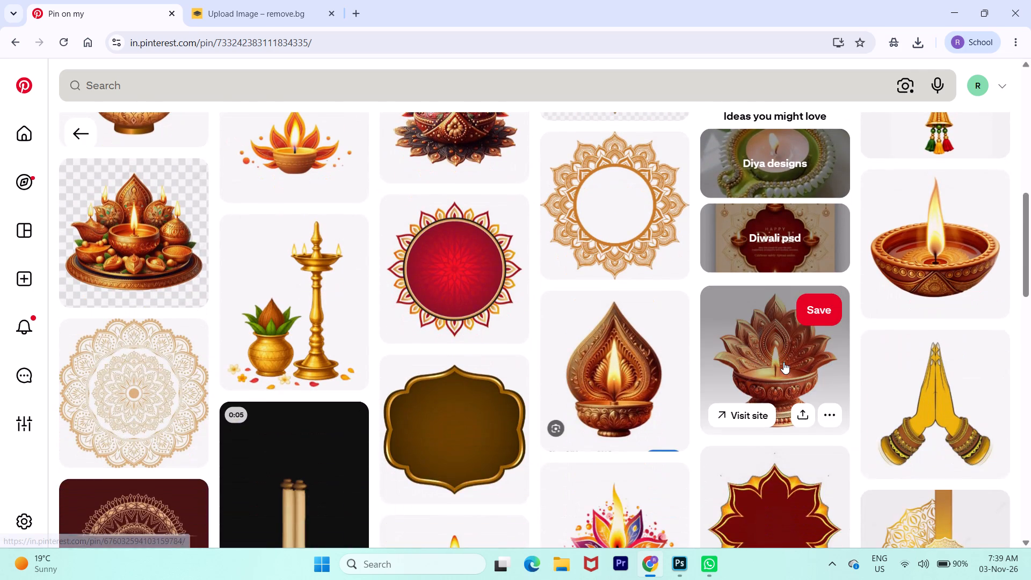
scroll(783, 362, up, 9)
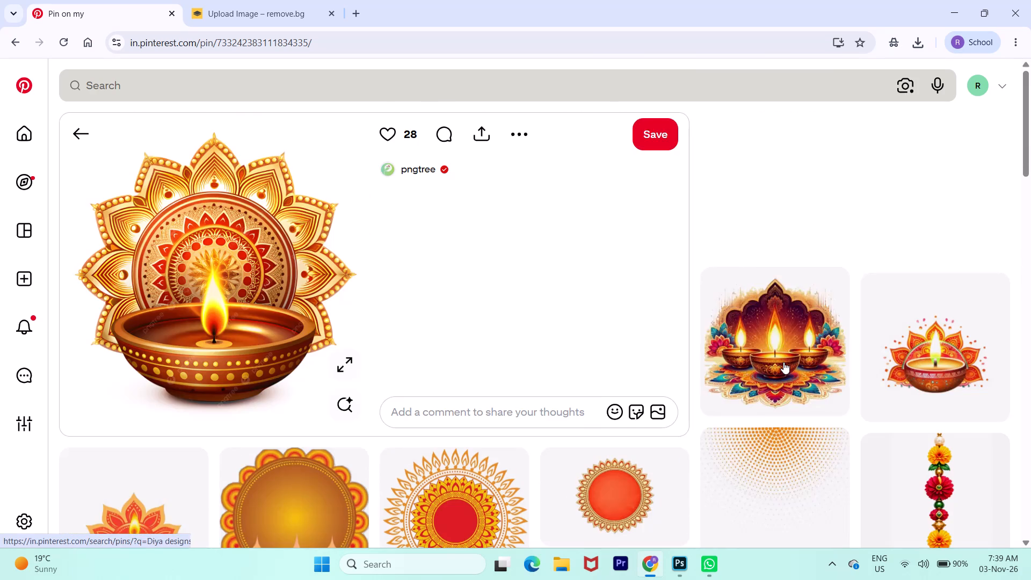
scroll(783, 362, down, 7)
scroll(783, 362, up, 1)
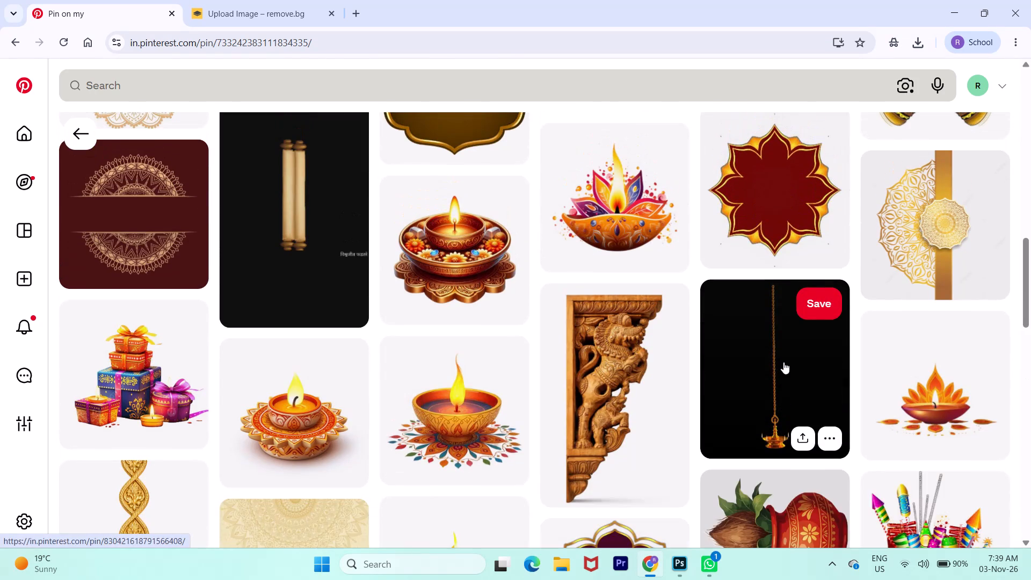
scroll(783, 362, up, 3)
scroll(783, 362, down, 1)
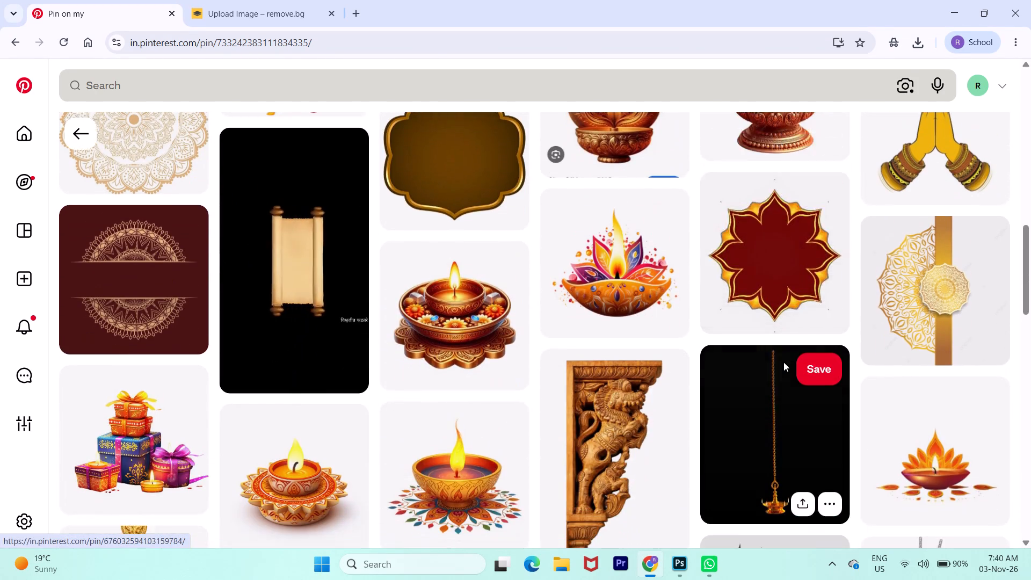
scroll(783, 362, down, 5)
scroll(783, 362, up, 3)
scroll(783, 362, down, 1)
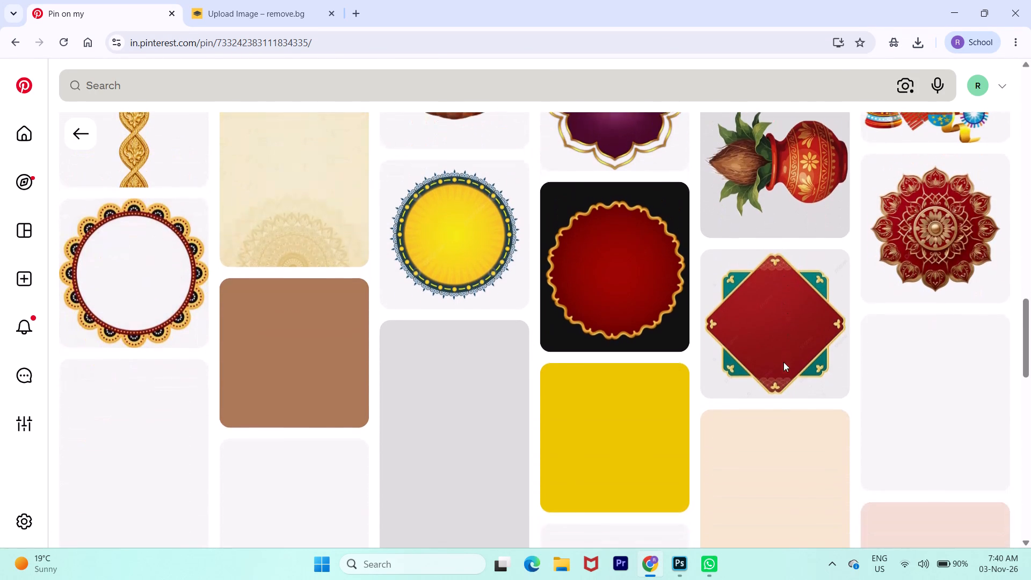
scroll(783, 362, down, 1)
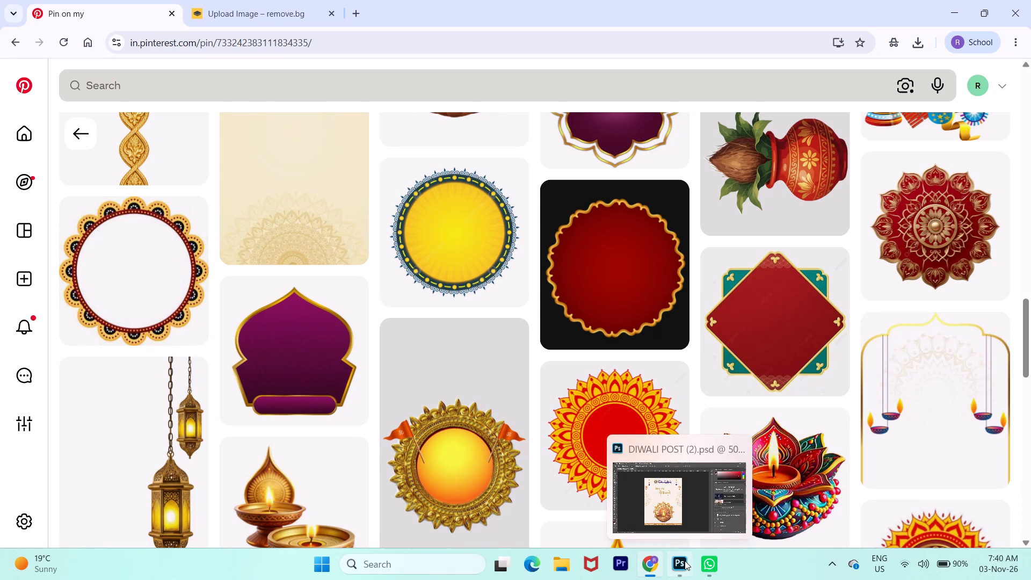
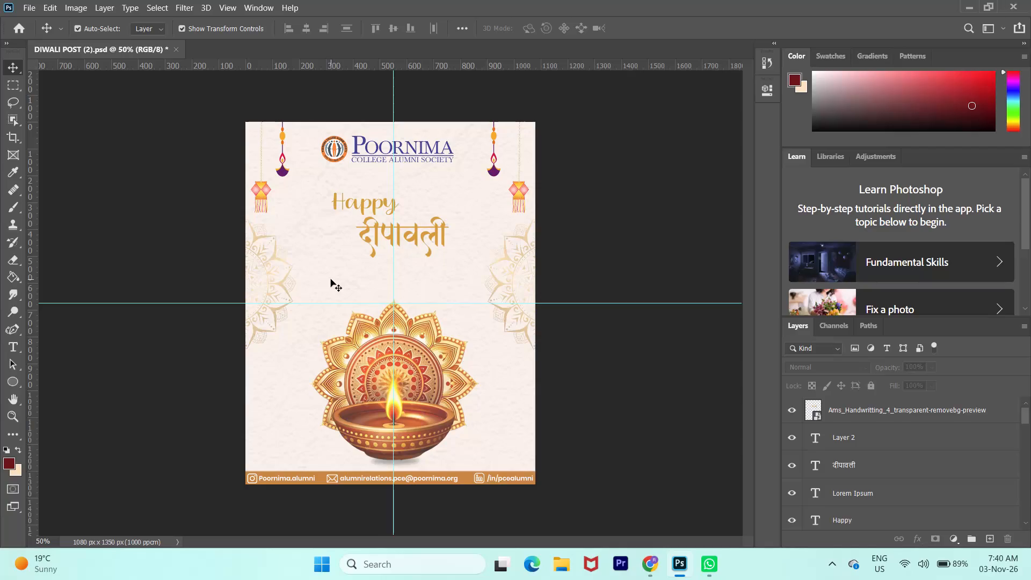
Add a new placeholder text line beneath the दीपावली heading, with the font size set to 2 pt.
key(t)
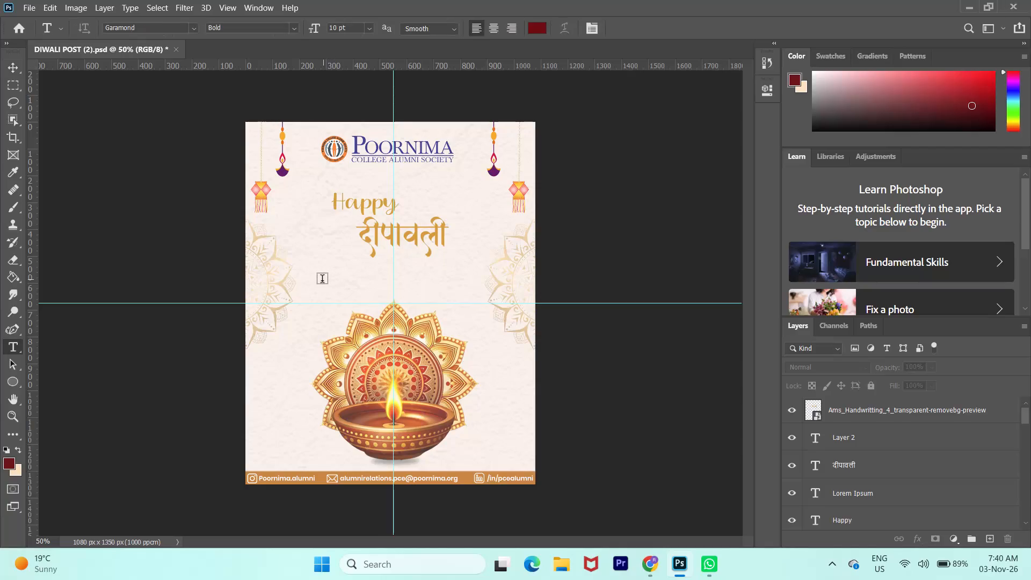
click(304, 275)
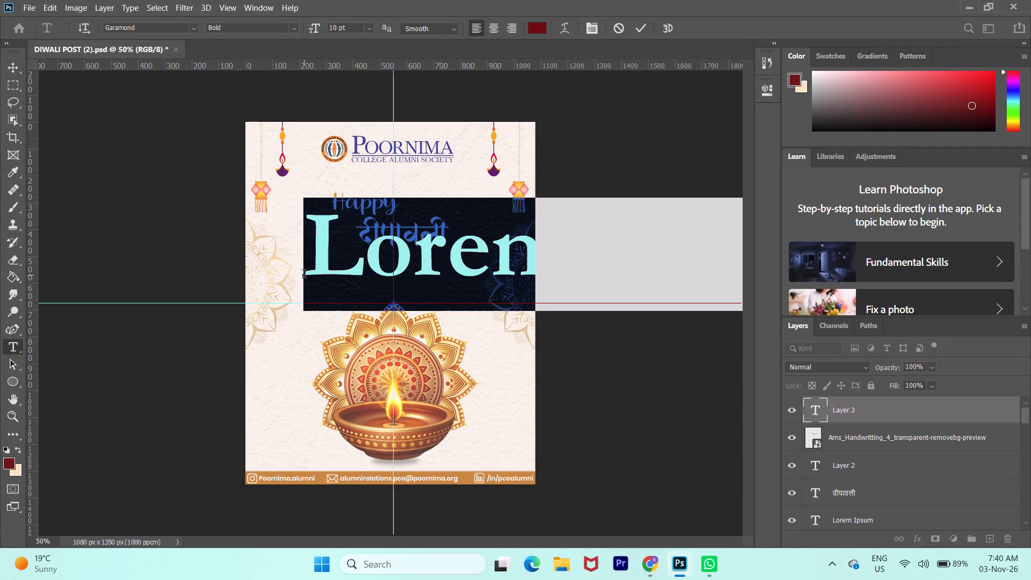
click(369, 31)
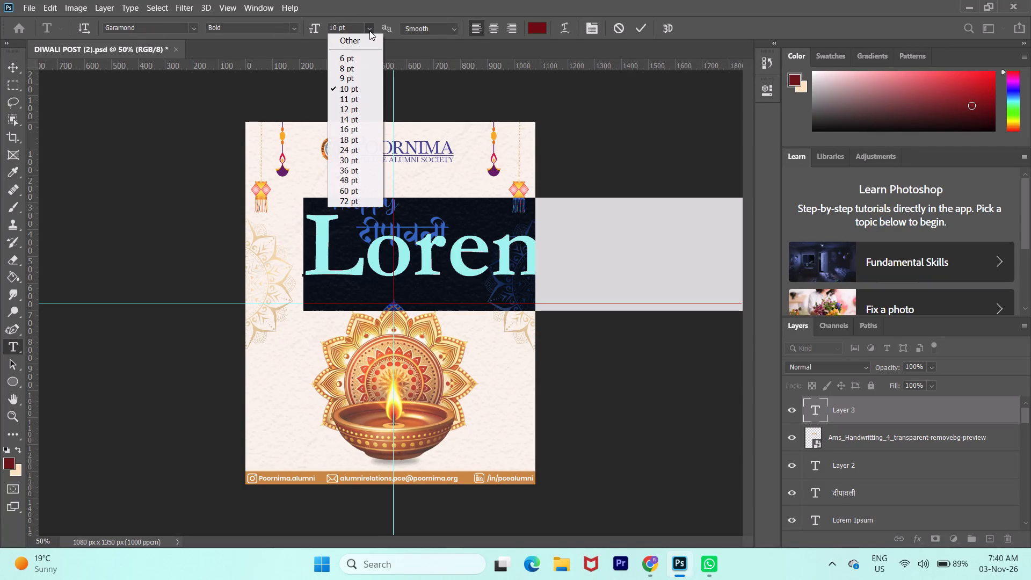
click(365, 57)
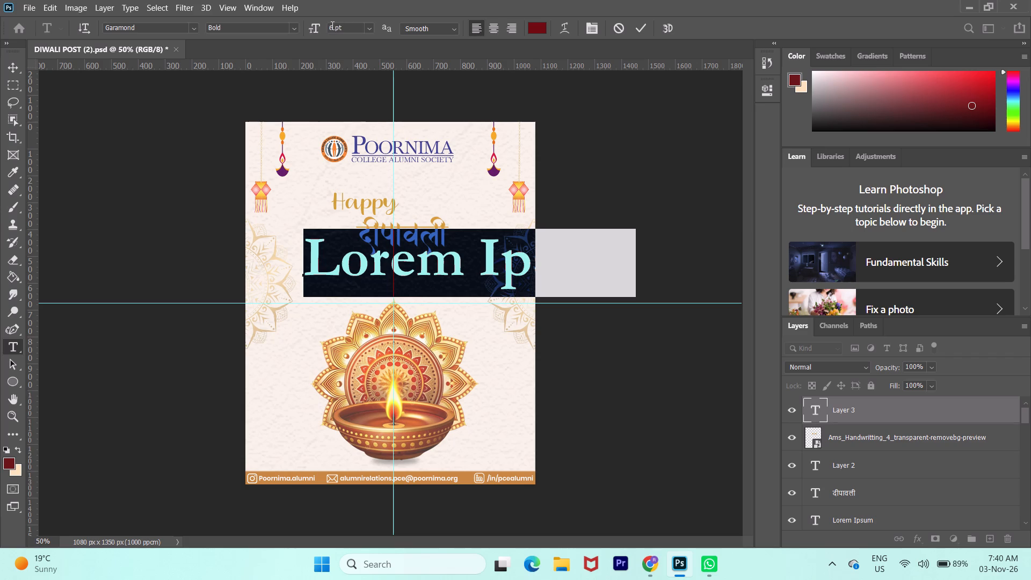
drag(332, 26, 325, 25)
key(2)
Apply the 2 pt font size to the new Lorem Ipsum text below the दीपावली lettering and commit the text.
click(571, 50)
click(640, 34)
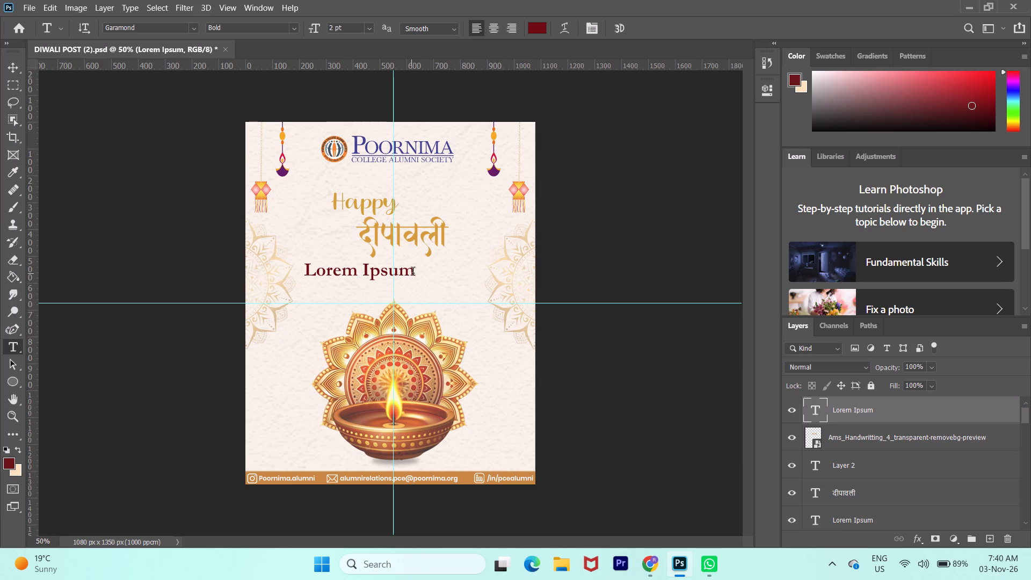
Replace the new Lorem Ipsum placeholder with the copied greeting beginning "Wishing you a Diwali filled with light, prosperity".
drag(410, 276, 271, 267)
key(ctrl+v)
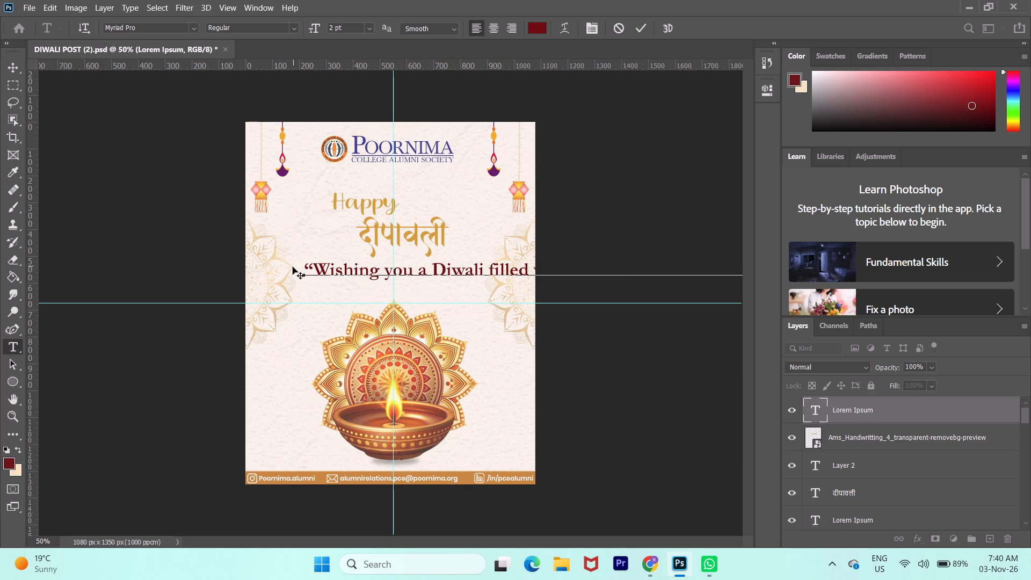
key(ctrl+v)
Set the font size of the whole Diwali greeting line to 1 pt and commit the text edit.
click(334, 270)
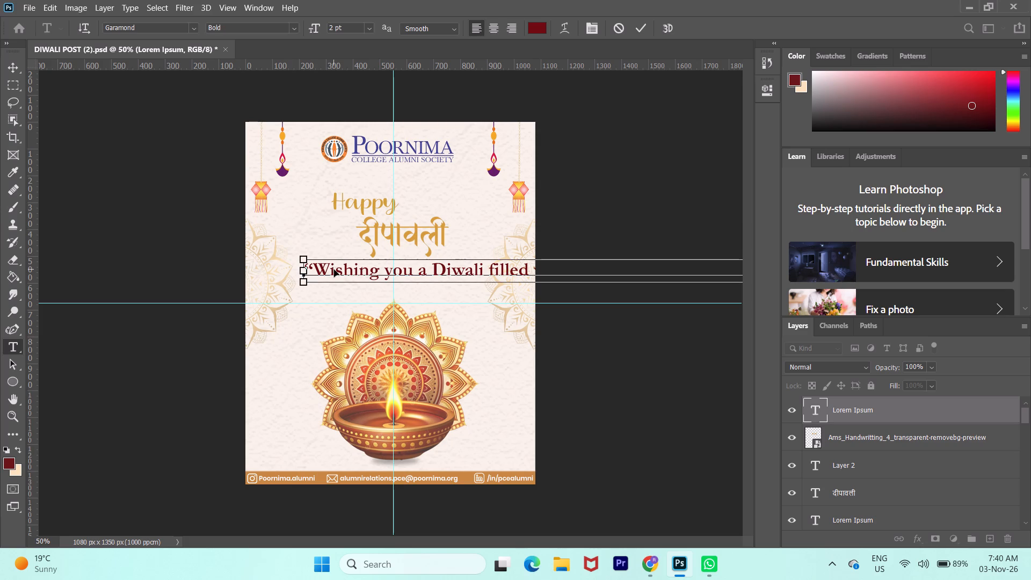
key(ctrl+a)
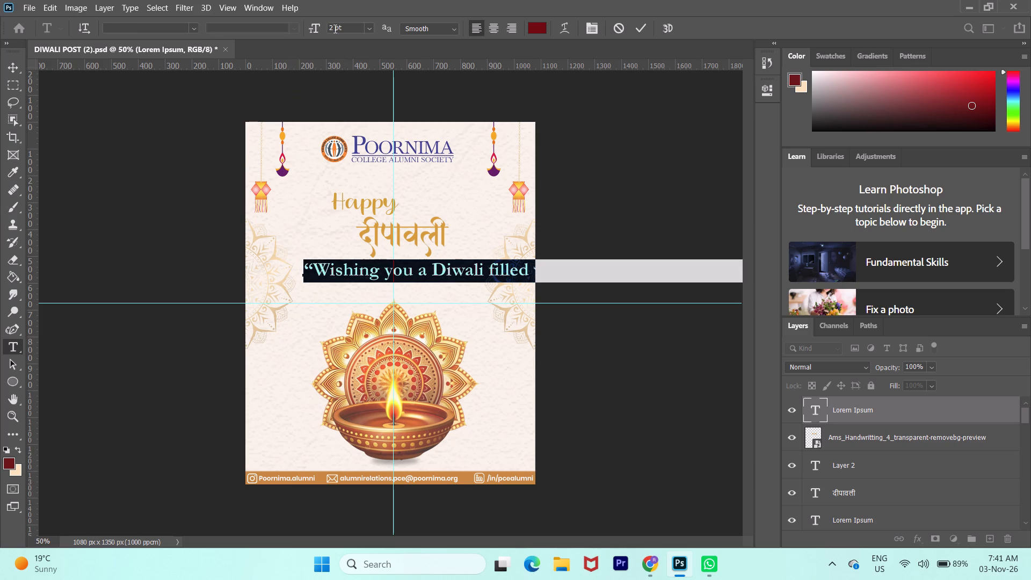
drag(332, 32, 302, 32)
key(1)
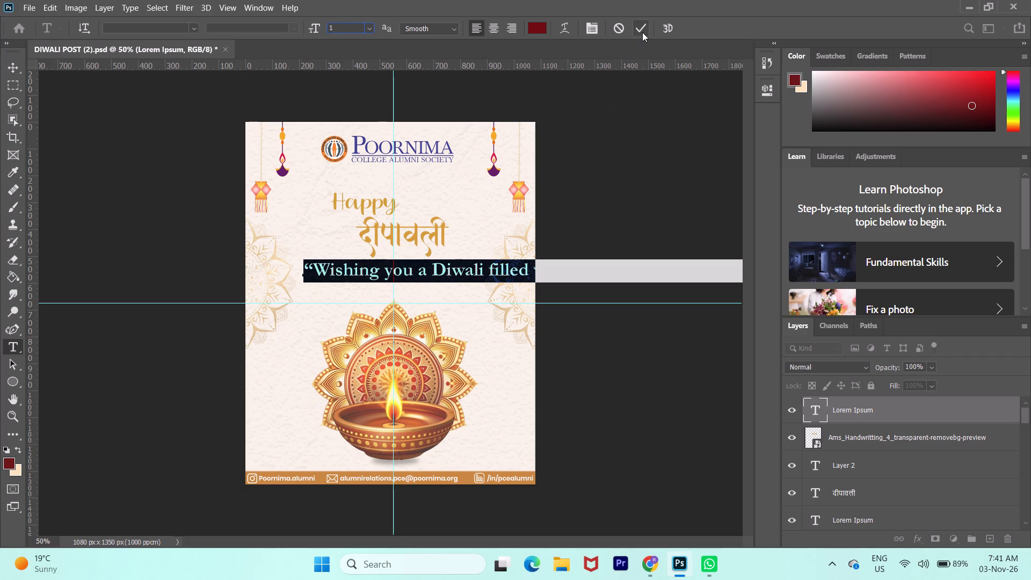
click(642, 32)
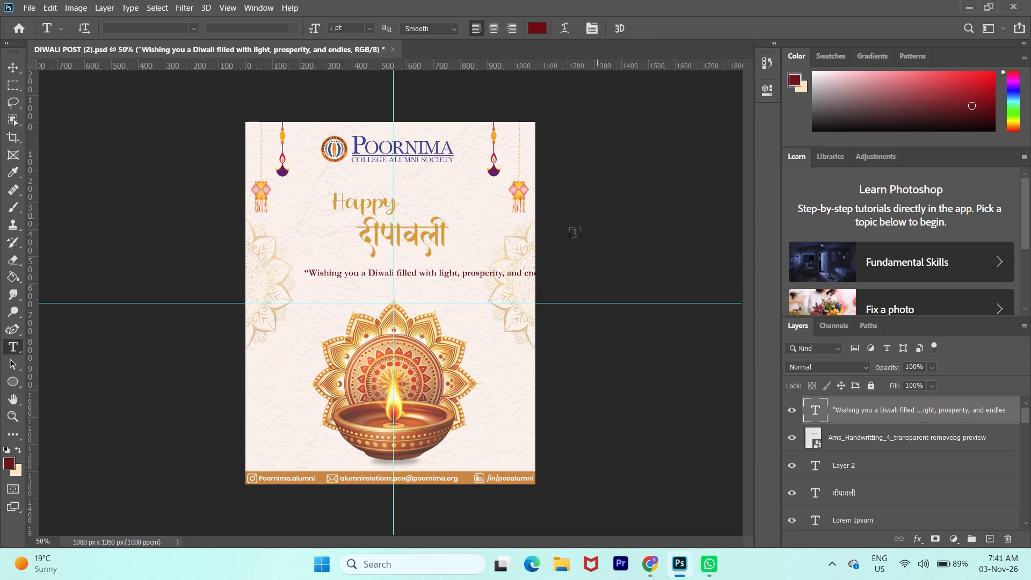
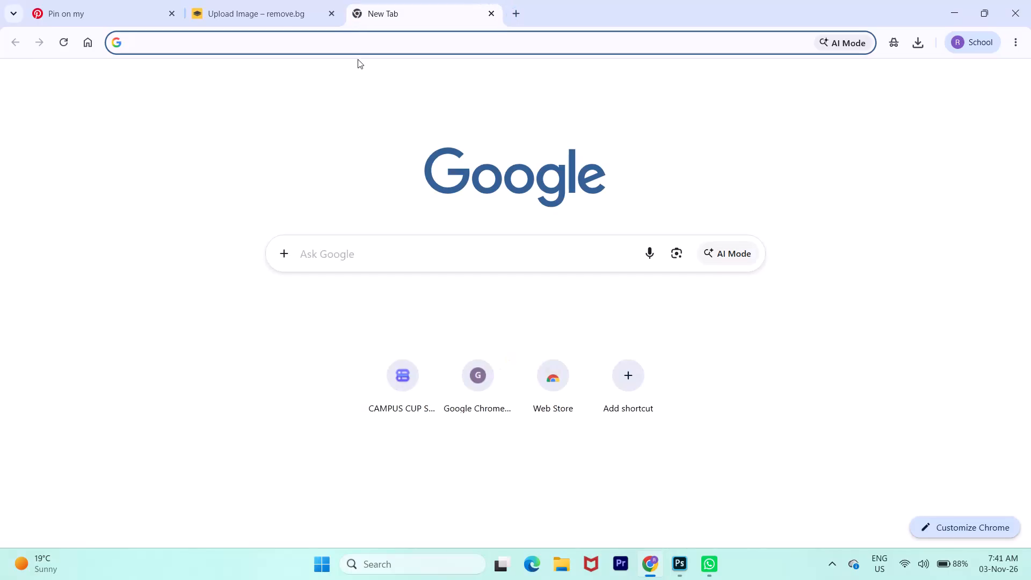
Search Google for the copied greeting "Wishing you a Diwali filled with light, prosperity, and endless possibilities." followed by "hindi meaning".
click(405, 258)
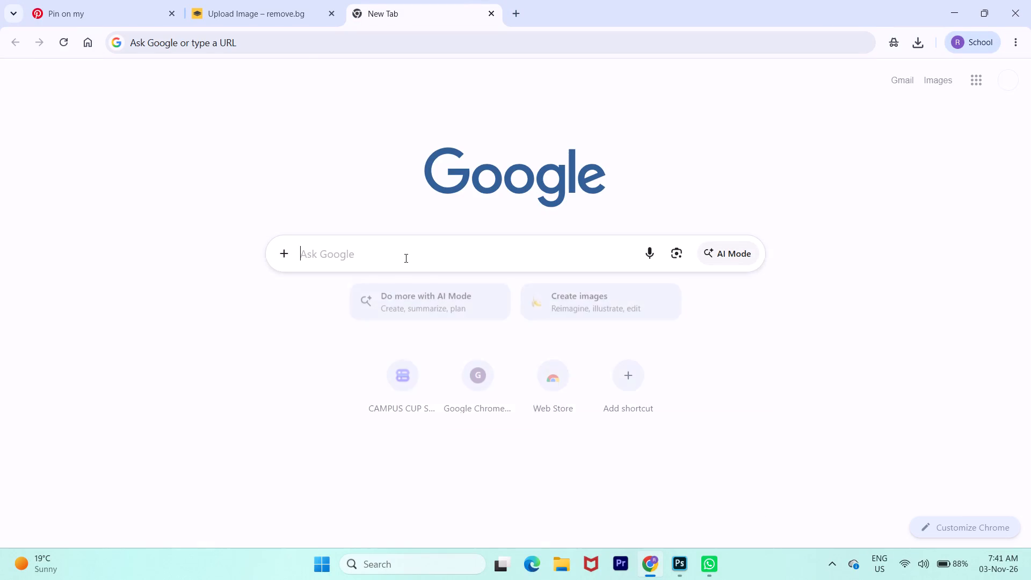
key(ctrl+v)
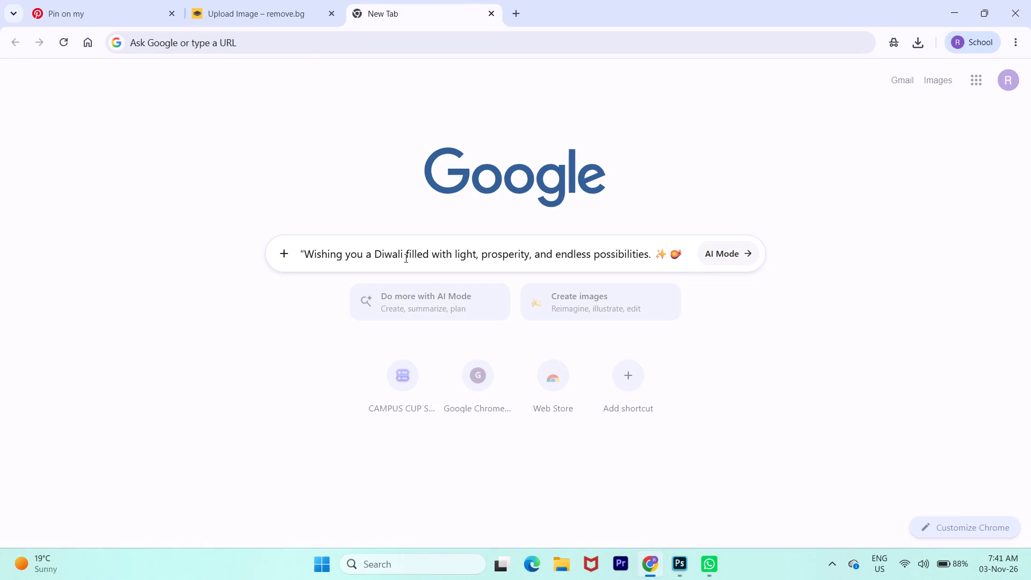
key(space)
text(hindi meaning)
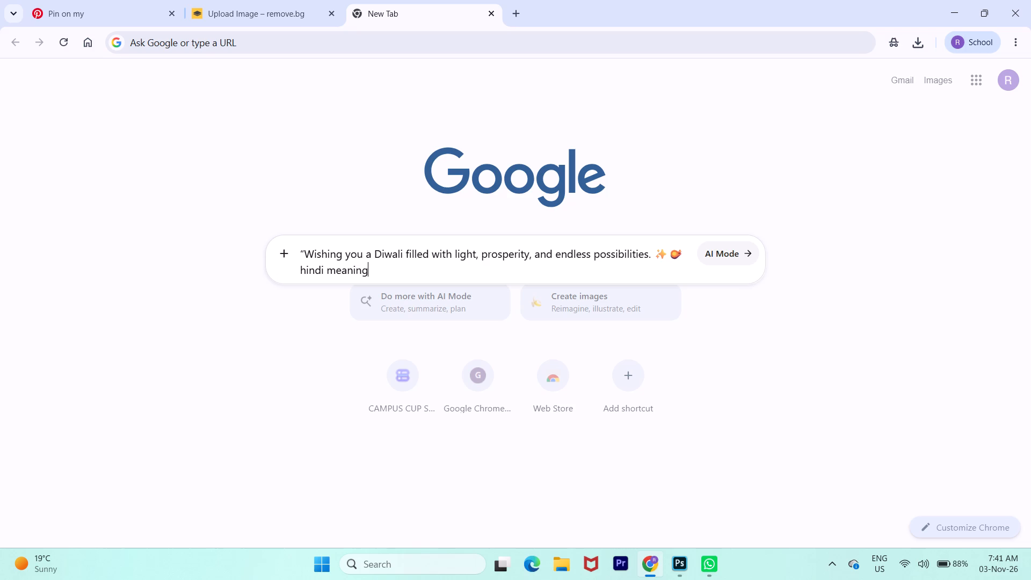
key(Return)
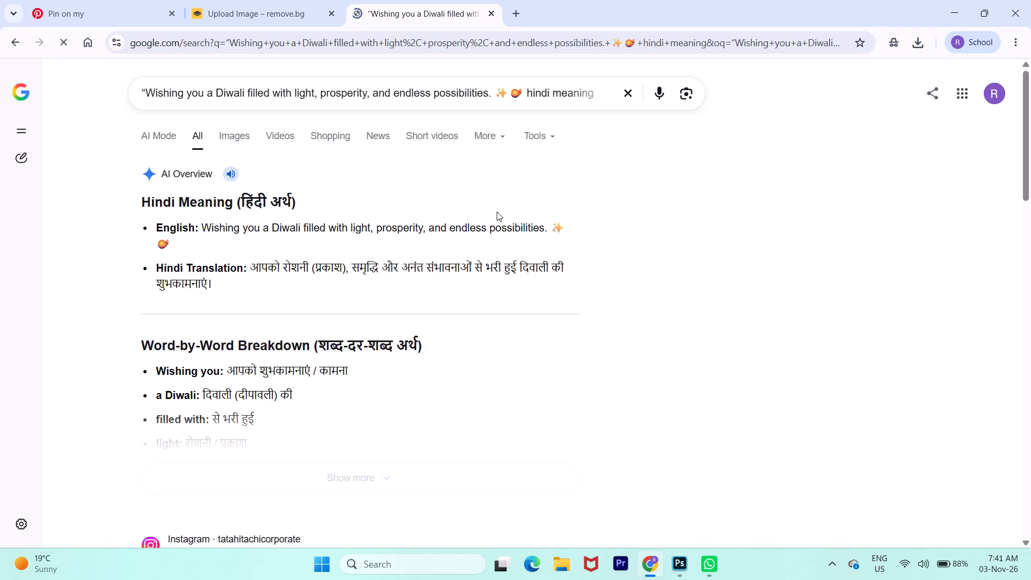
Examine the Hindi translation and word-by-word breakdown of the English Diwali wish in the Google AI Overview.
scroll(372, 223, down, 1)
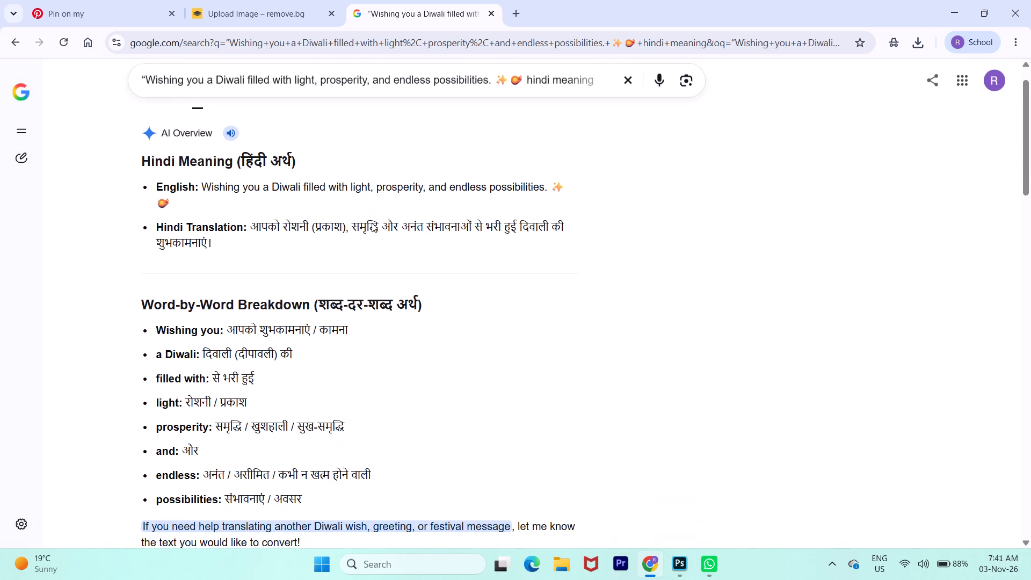
scroll(372, 223, down, 1)
scroll(372, 223, up, 1)
scroll(372, 223, down, 1)
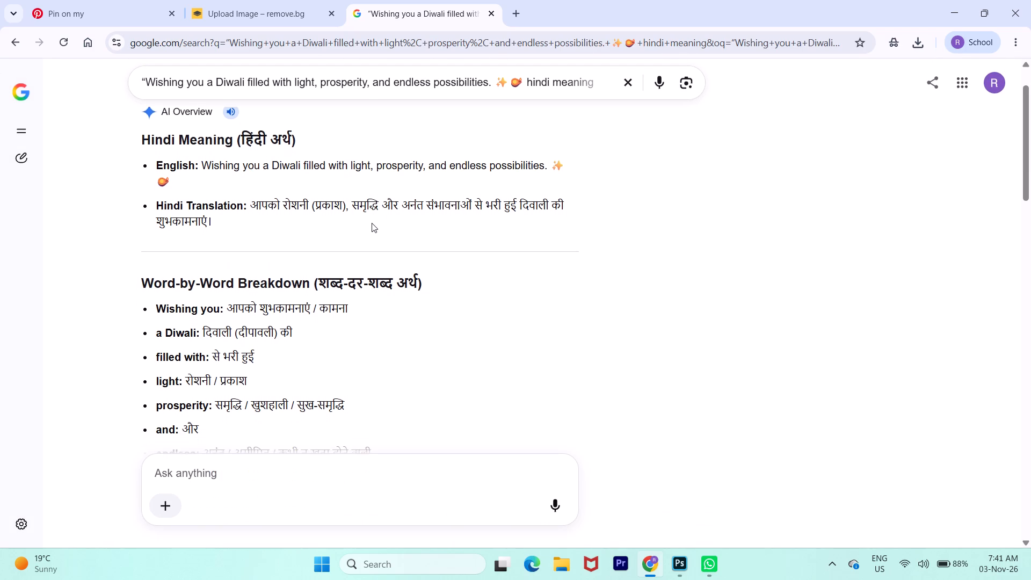
scroll(372, 223, down, 3)
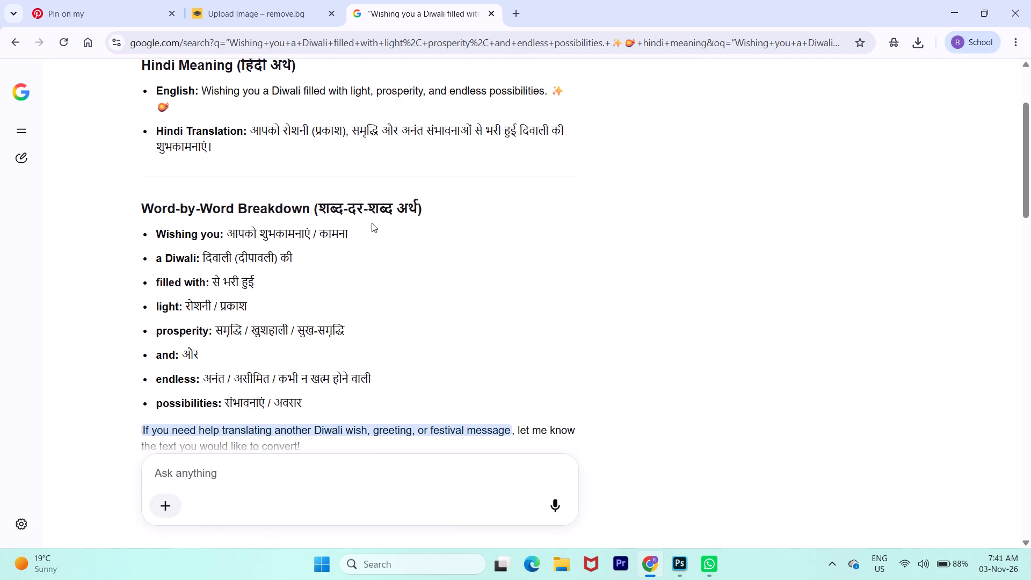
scroll(372, 223, down, 2)
scroll(372, 223, up, 1)
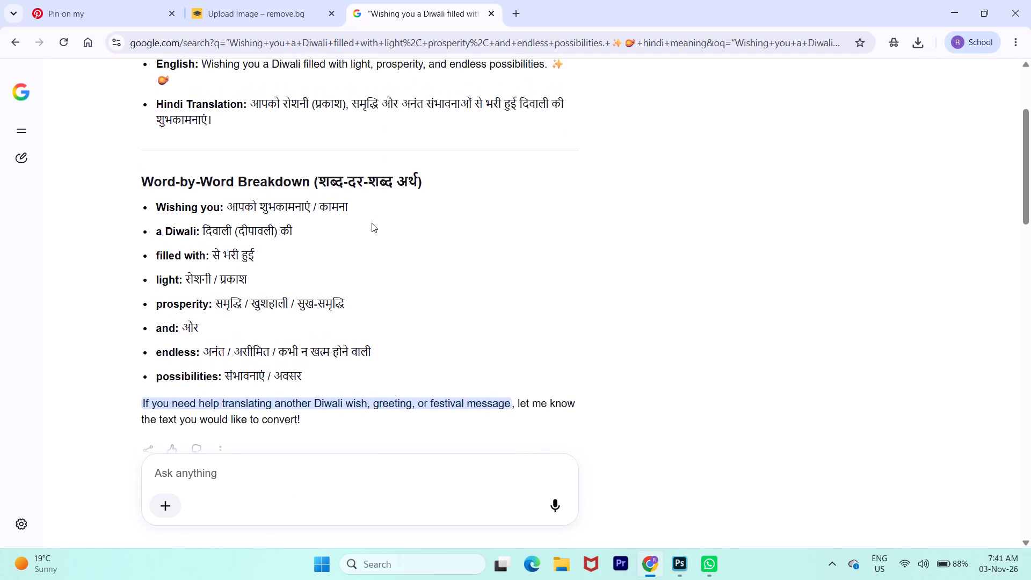
scroll(372, 223, up, 1)
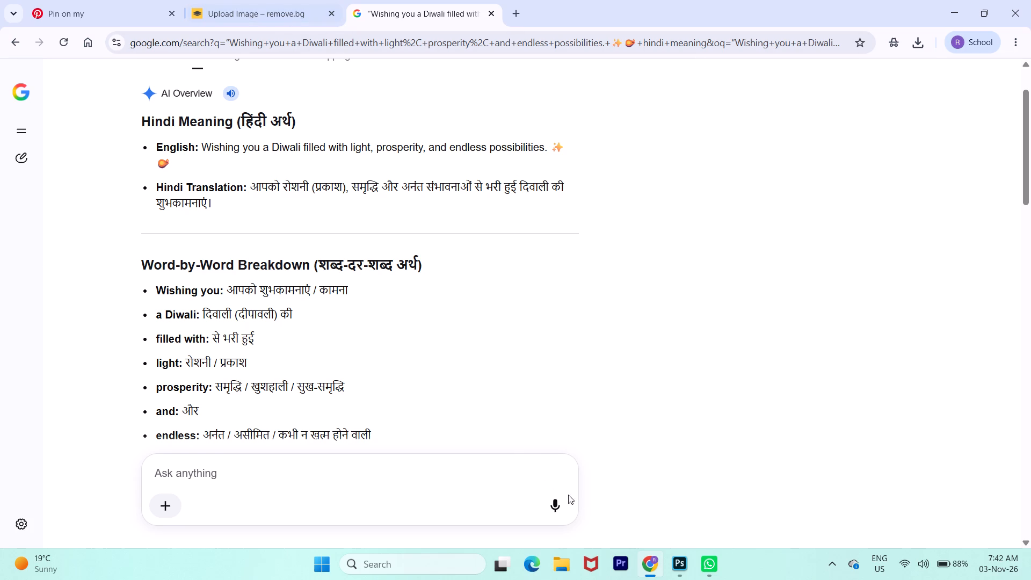
Switch back to the DIWALI POST (2).psd poster in Photoshop.
click(686, 576)
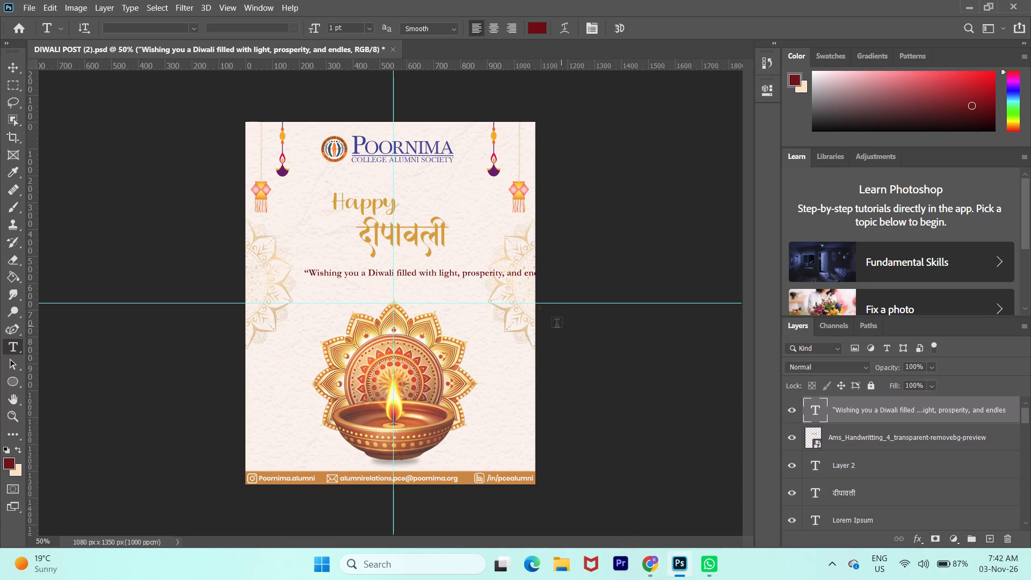
Shorten the English greeting below the दीपावली lettering by deleting everything after “Wishing you a Diwali filled with light”.
click(461, 274)
key(Return)
drag(461, 275, 842, 253)
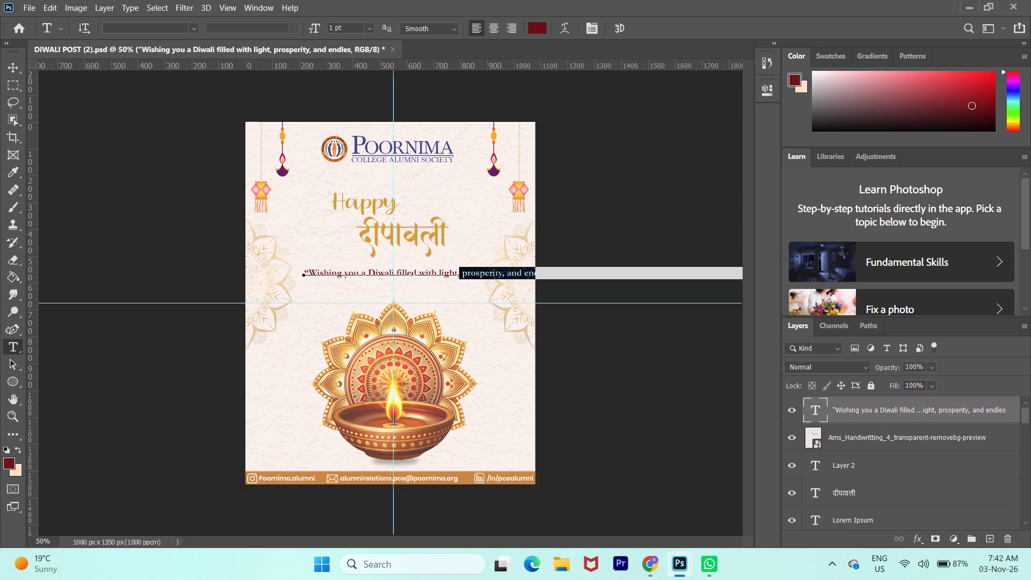
drag(842, 253, 701, 240)
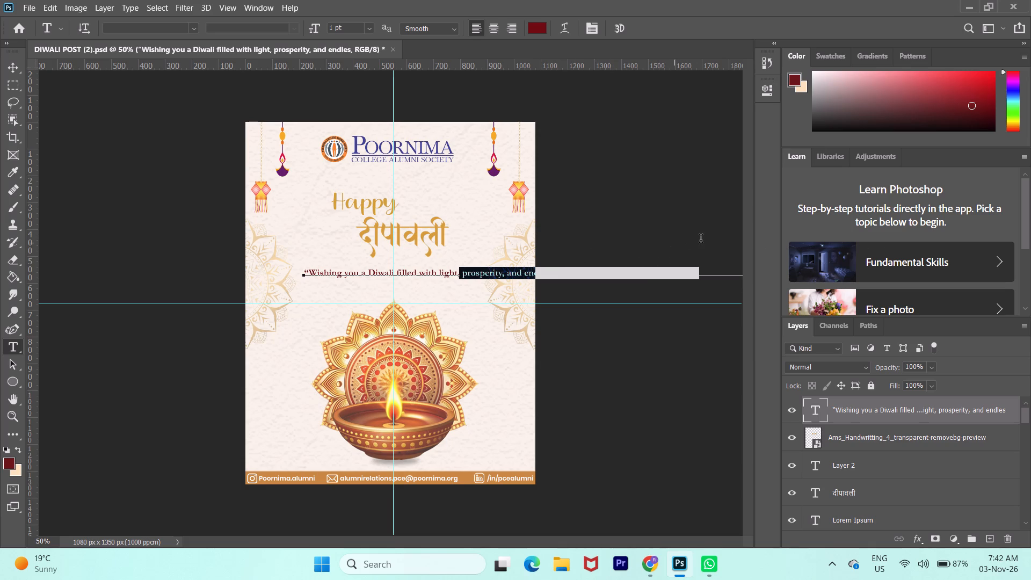
drag(701, 240, 701, 240)
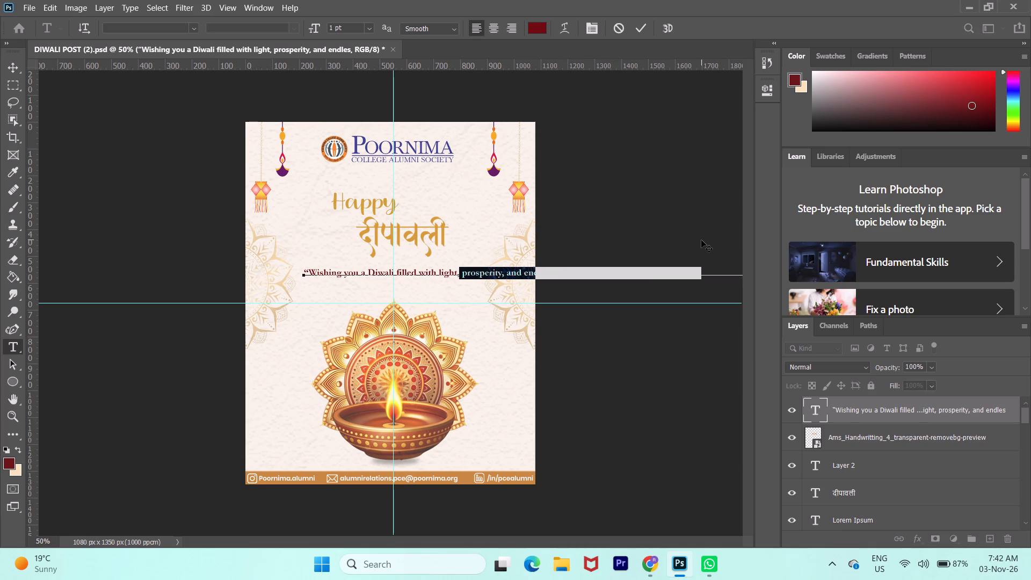
key(BackSpace)
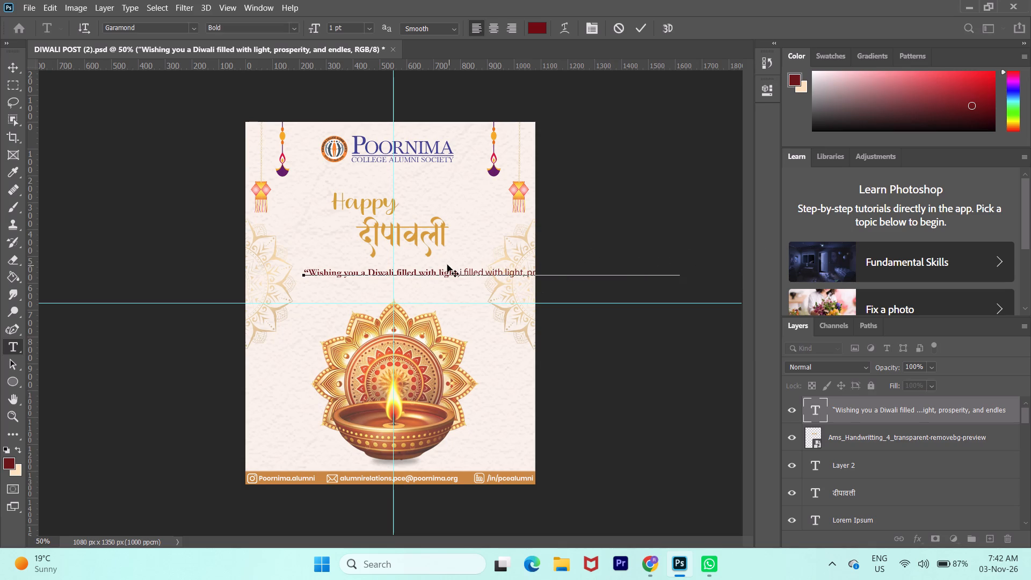
drag(458, 270, 705, 261)
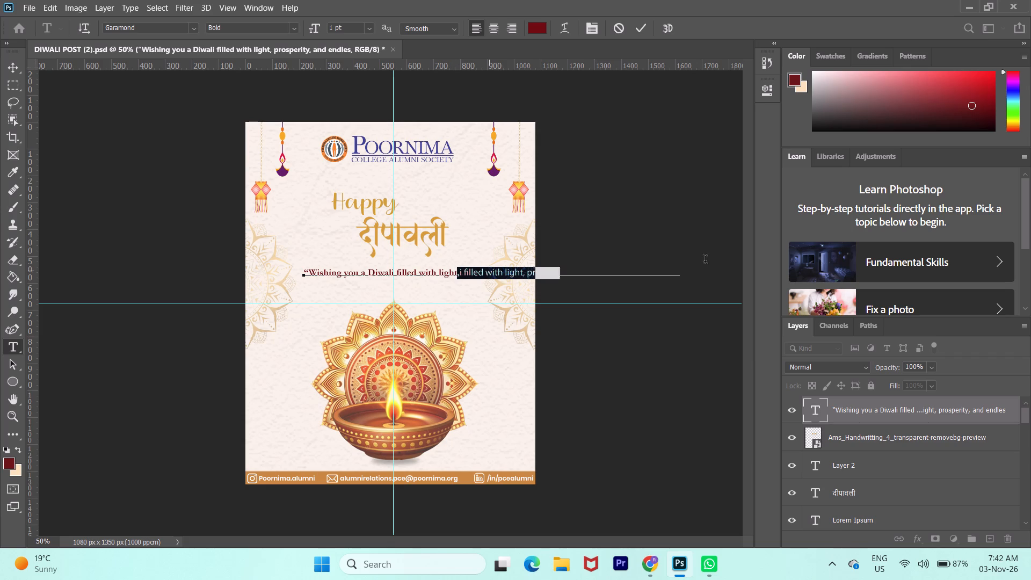
drag(705, 261, 858, 237)
key(BackSpace)
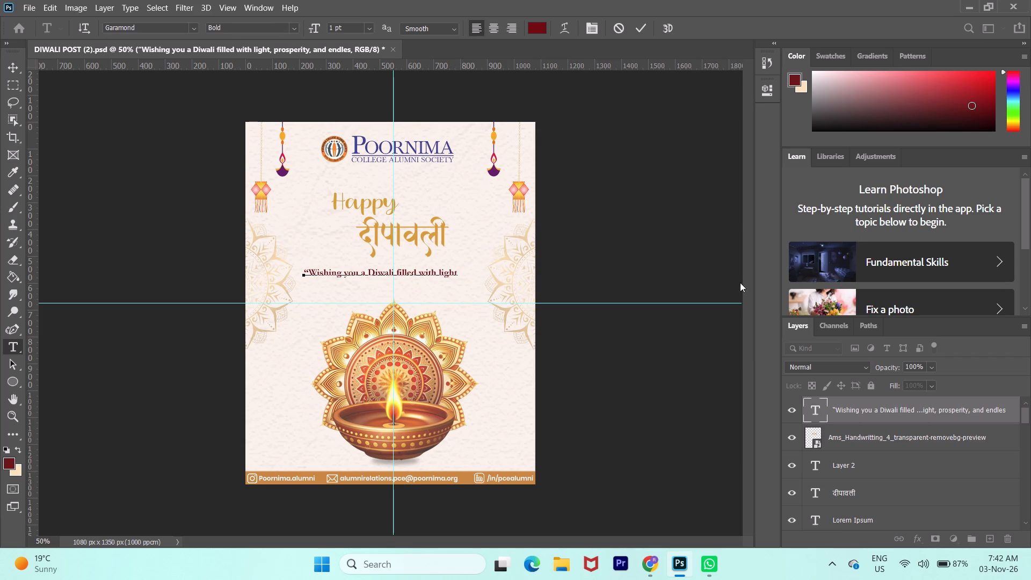
key(Right)
key(BackSpace)
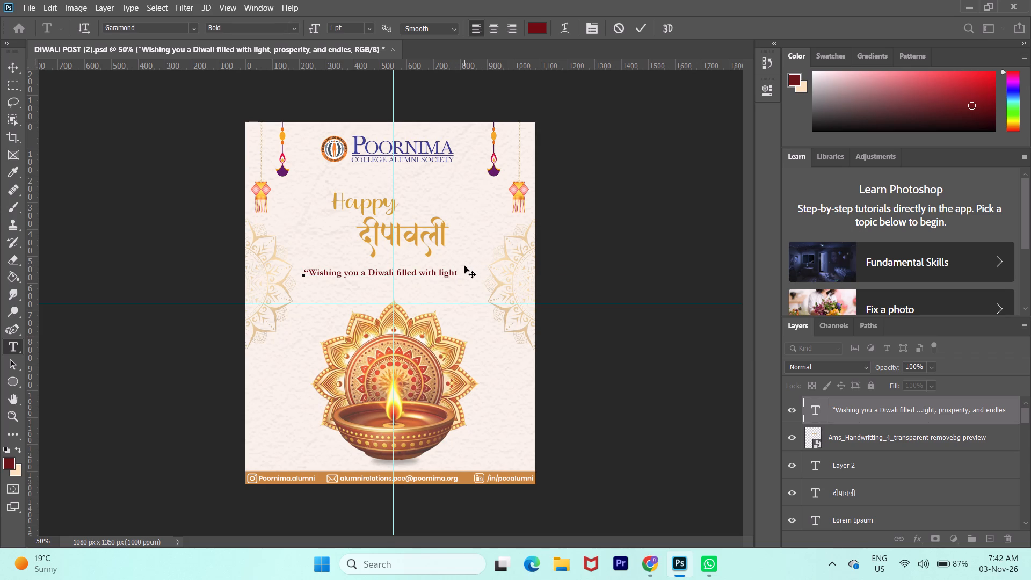
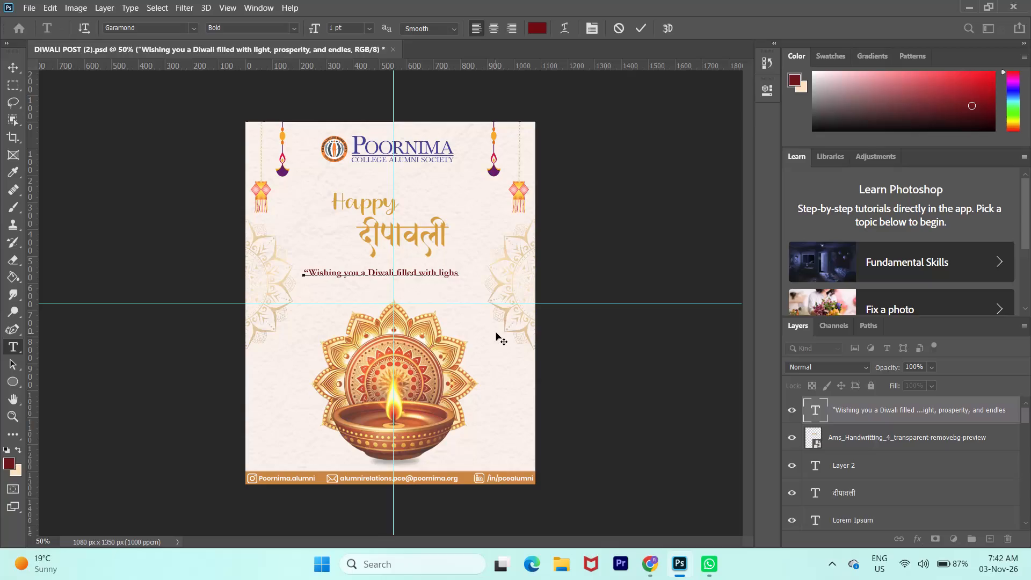
Add a comma at the end of the "Wishing you a Diwali filled with" greeting line and commit the text.
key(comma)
key(Return)
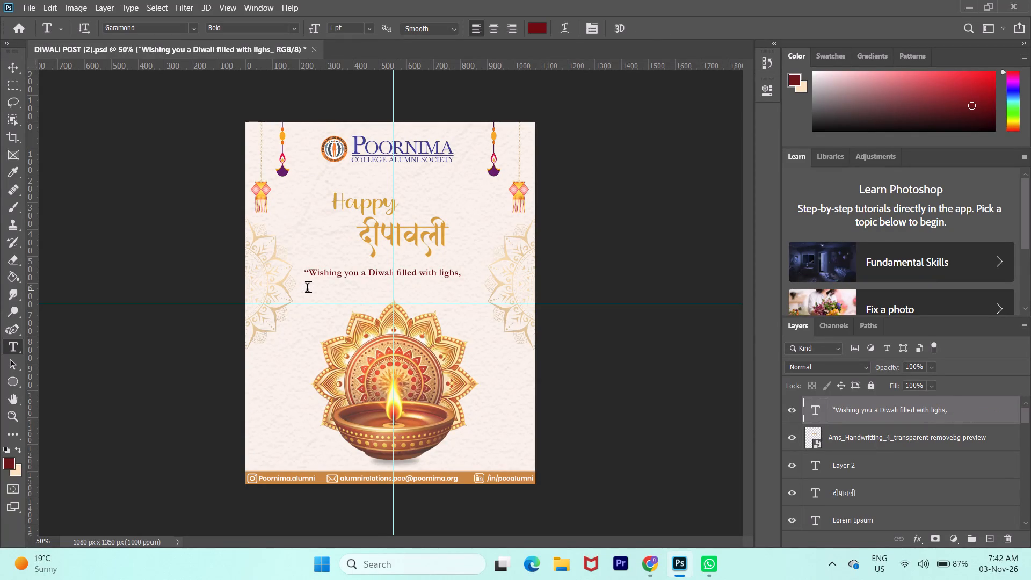
Start a separate text layer just below the "Wishing you a Diwali filled with" line for the greeting's second line.
click(321, 292)
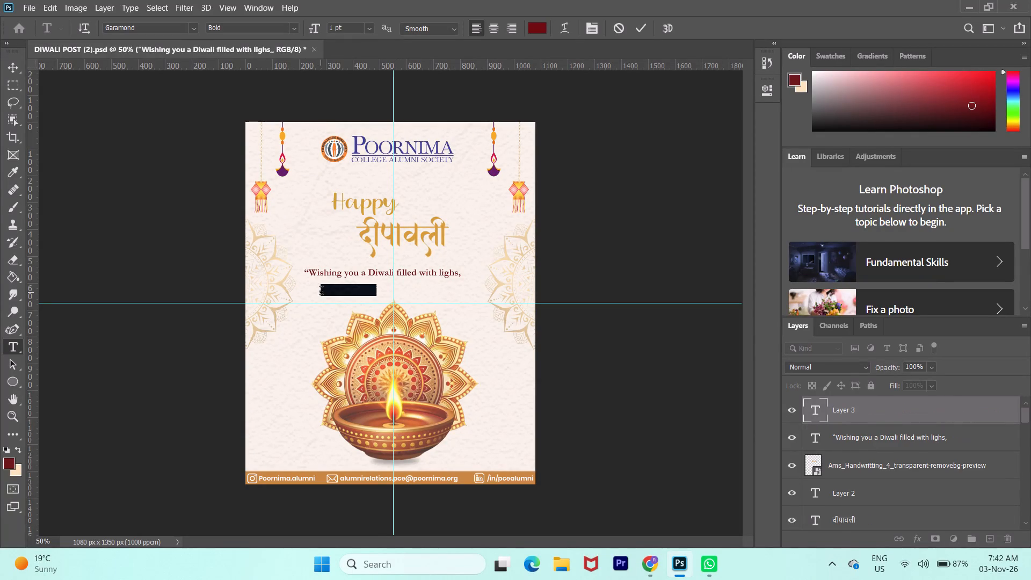
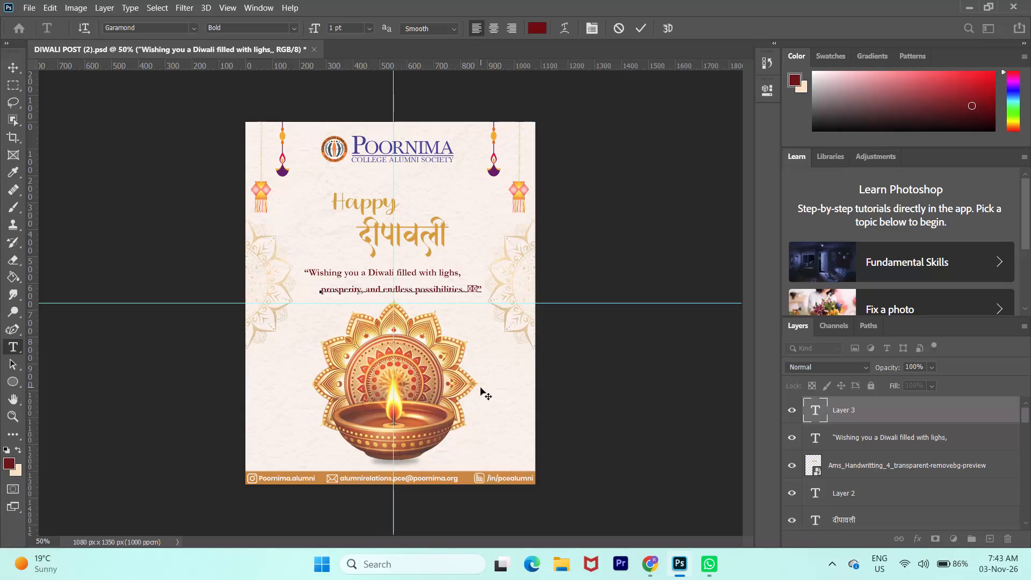
Delete the stray characters and placeholder boxes between "possibilities" and the closing quotation mark in the greeting's second line.
click(478, 292)
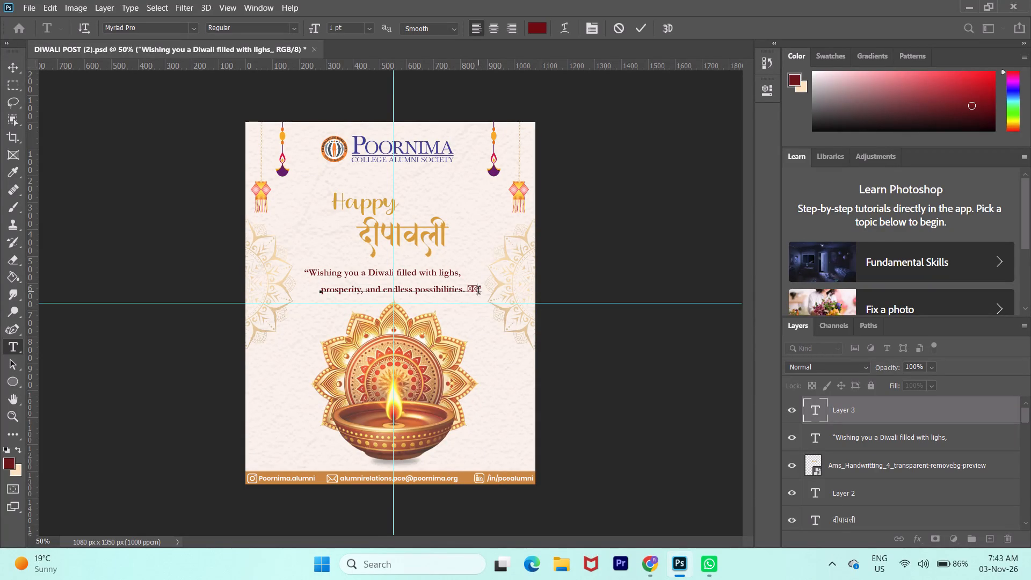
key(BackSpace)
key(BackSpace)
key(BackSpace)
key(BackSpace)
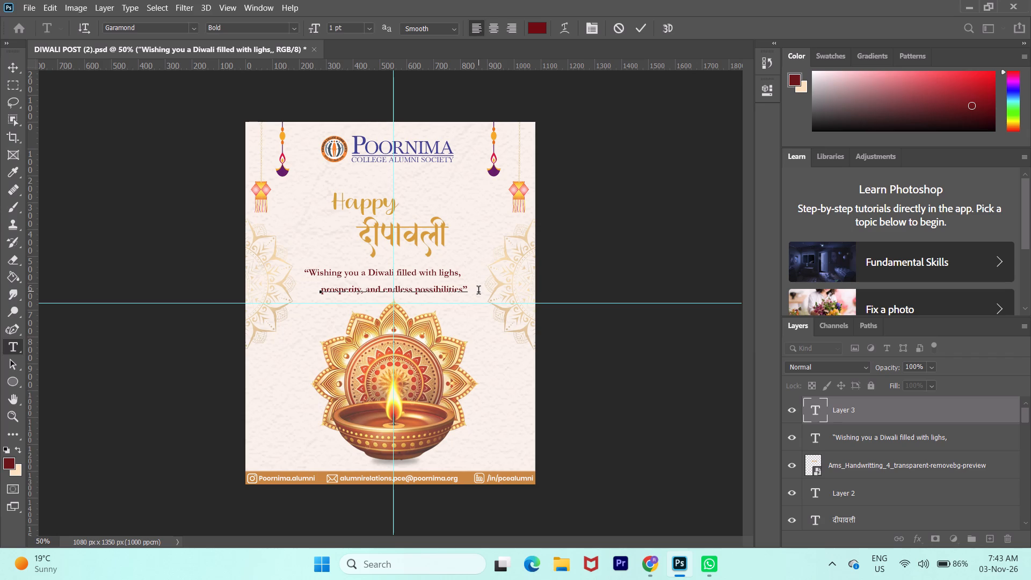
Add a period before the closing quotation mark of "prosperity, and endless possibilities" and finish the text edit.
key(period)
click(642, 35)
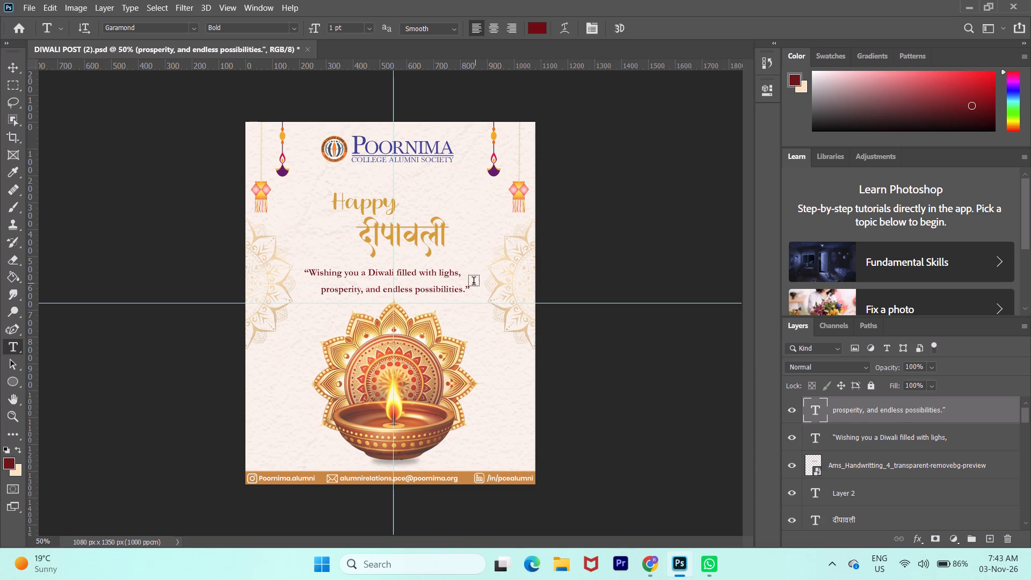
Set the font size of the first greeting line, "Wishing you a Diwali filled with lighs,", to 1.2 pt.
click(460, 277)
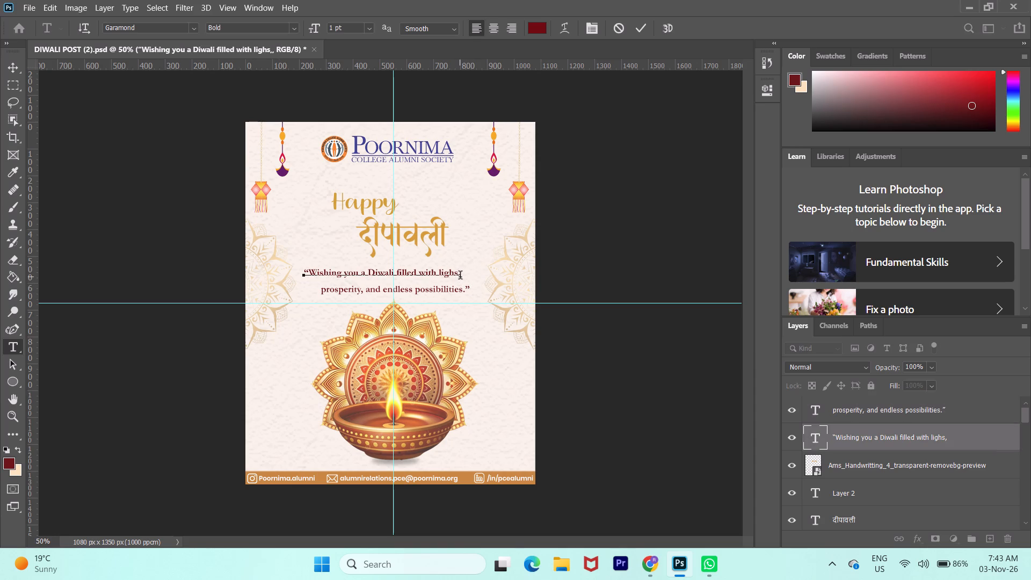
key(ctrl+a)
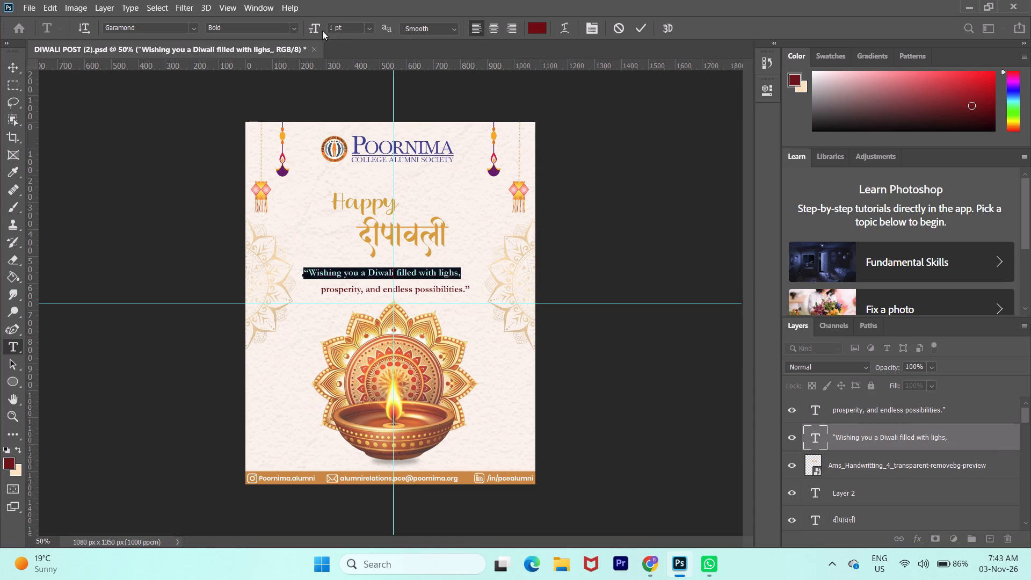
click(331, 29)
key(period)
key(2)
click(642, 26)
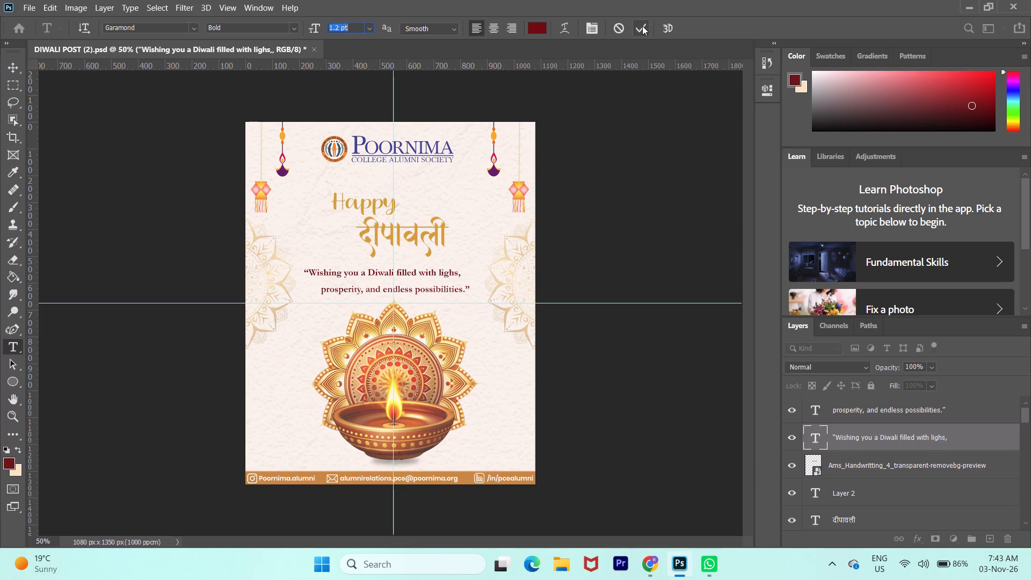
click(642, 26)
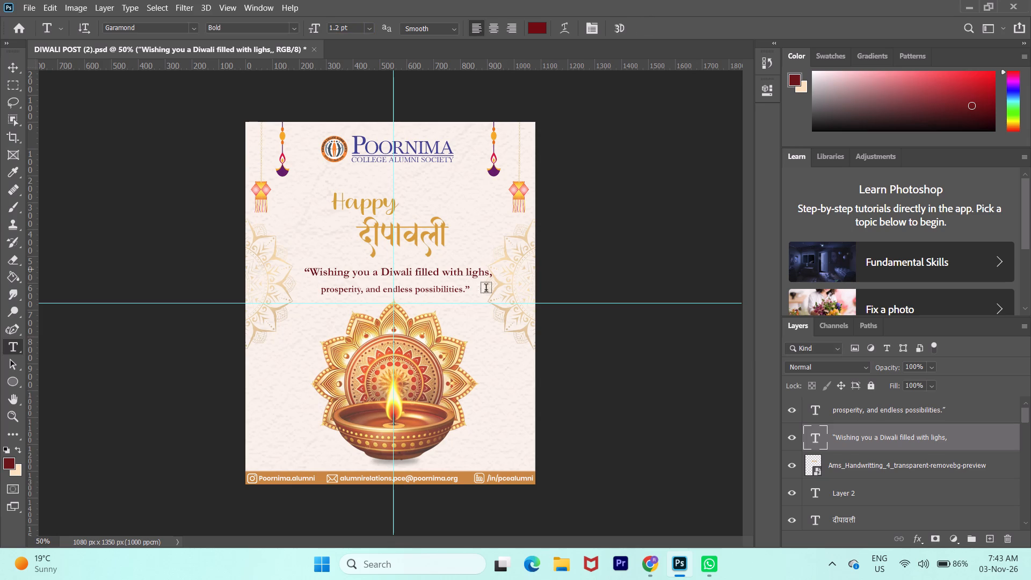
Set the font size of the second greeting line, "prosperity, and endless possibilities.", to 1.2 pt.
click(453, 293)
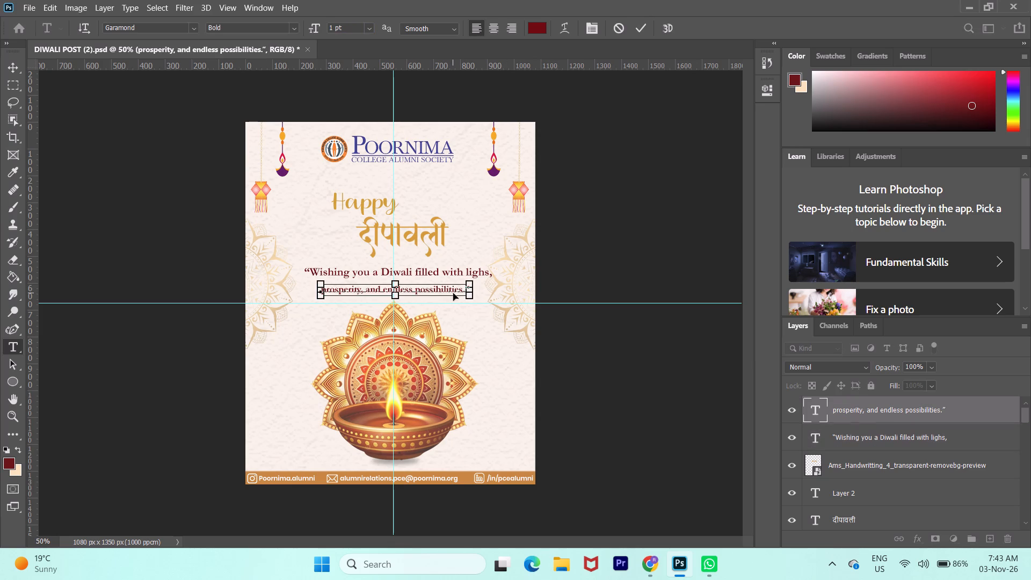
key(ctrl+a)
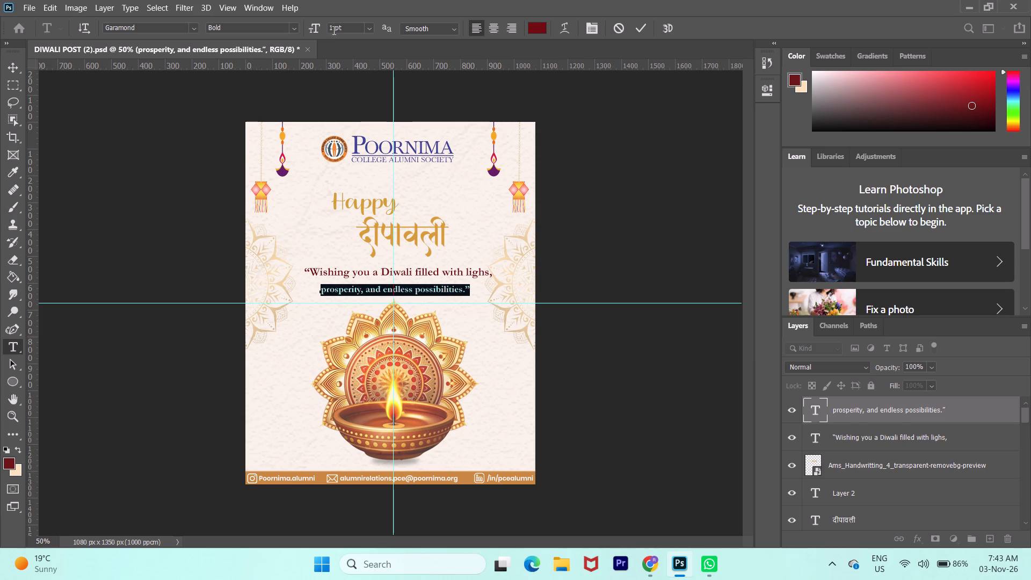
click(335, 32)
key(Right)
text(.2)
click(646, 24)
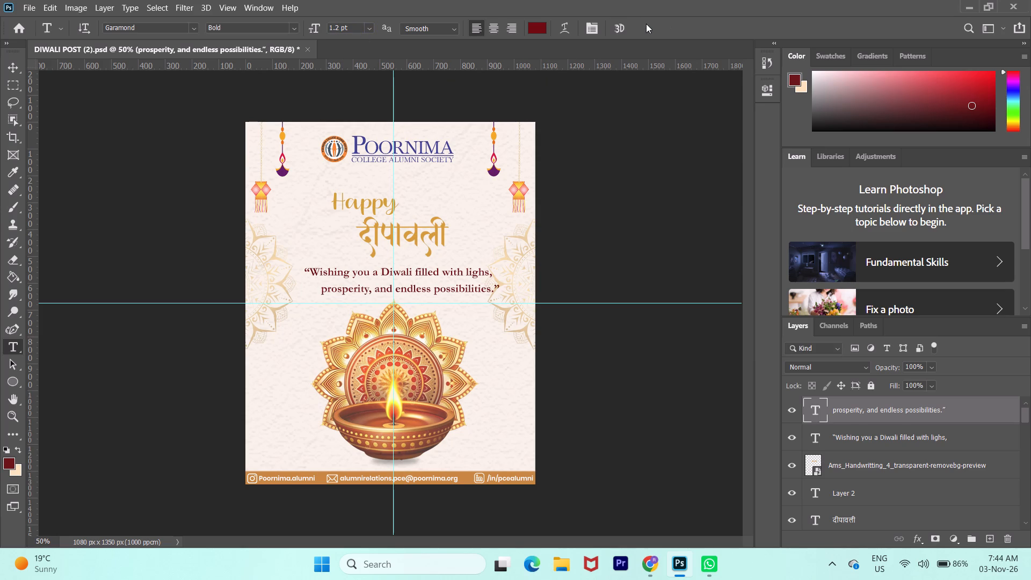
Recolour the first greeting line with gold d69c3a sampled from the दीपावली lettering, and copy the hex code.
double_click(445, 274)
key(ctrl+a)
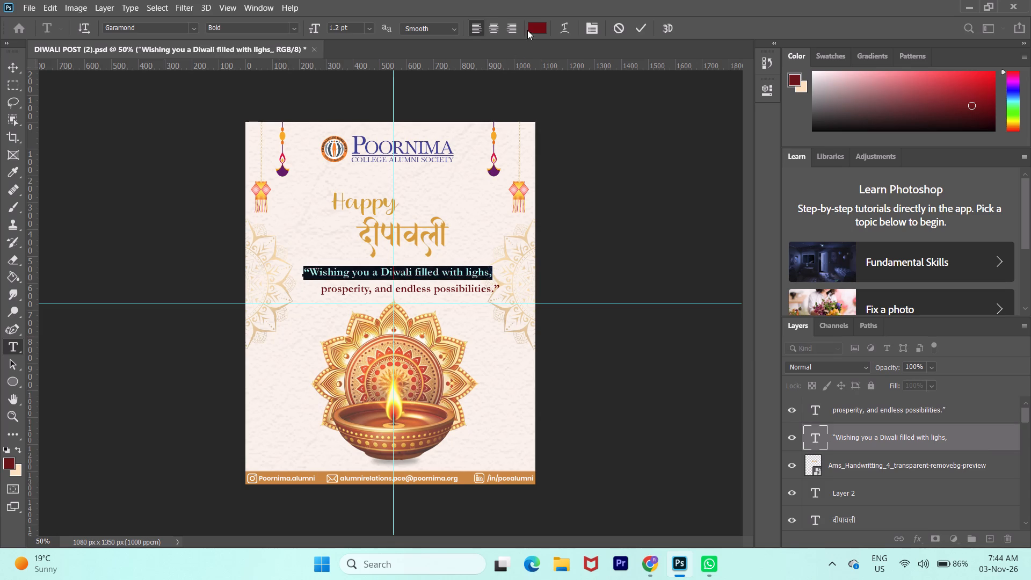
click(532, 28)
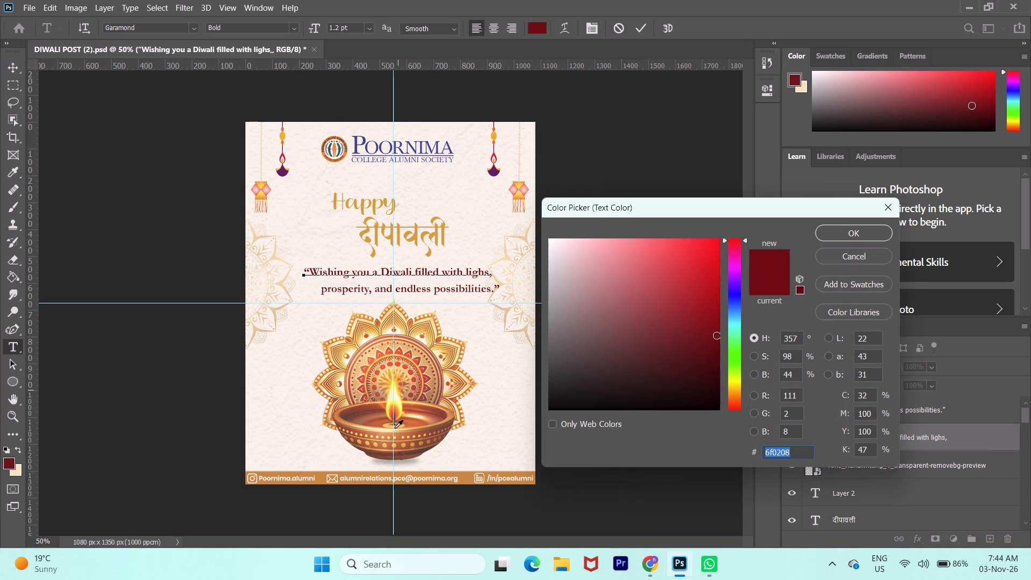
click(417, 236)
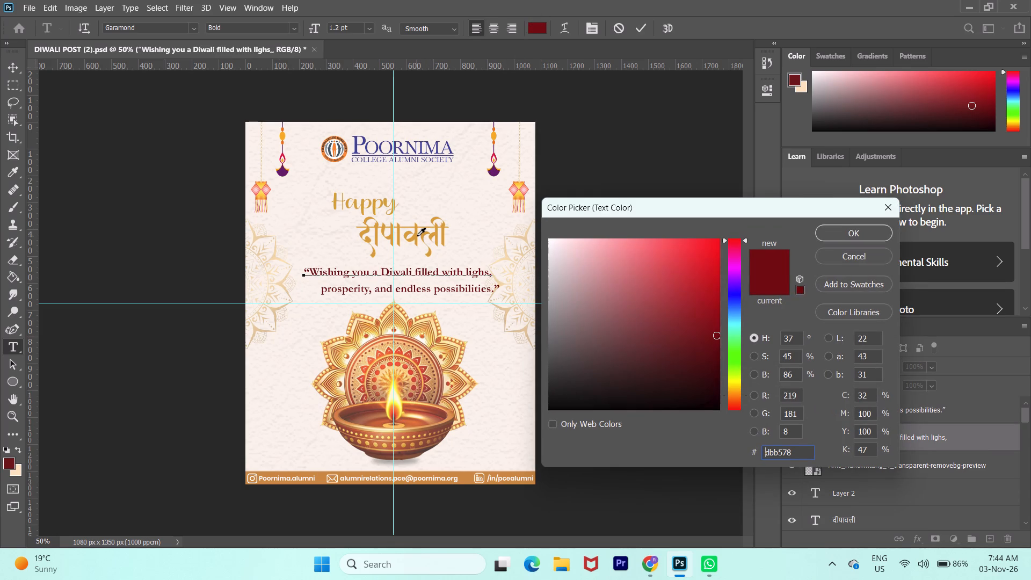
click(416, 236)
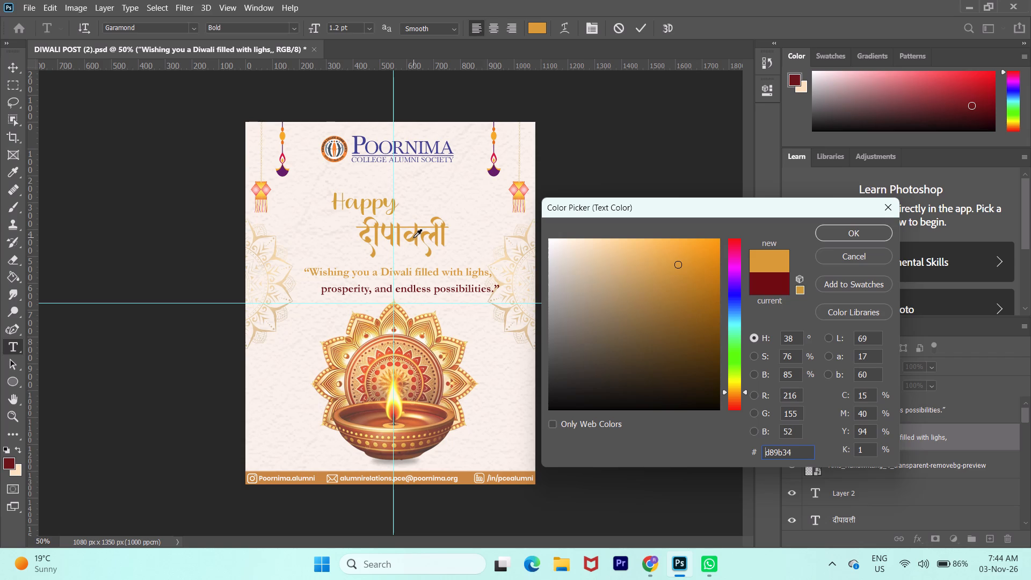
click(413, 237)
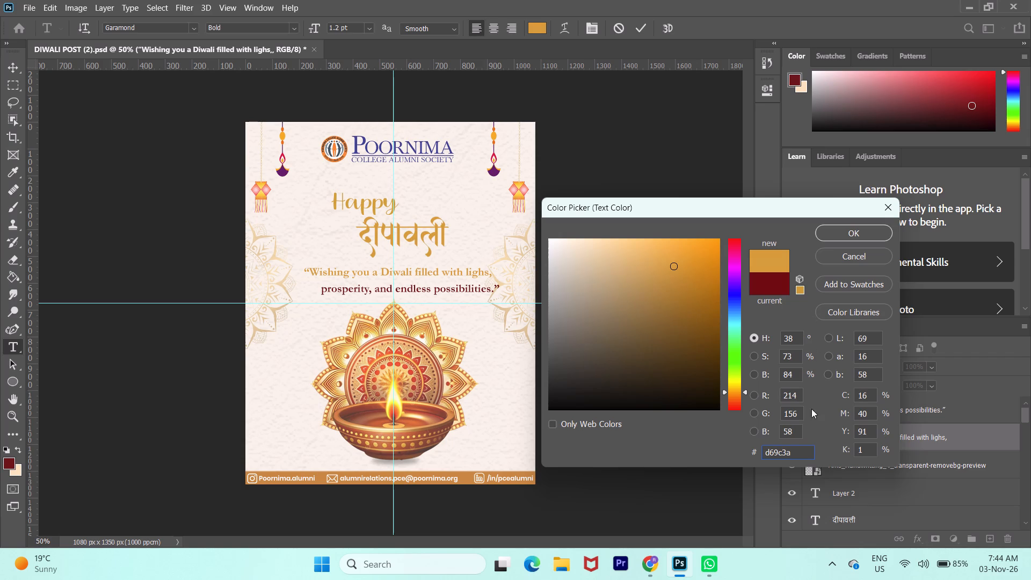
drag(796, 452, 740, 454)
key(ctrl+c)
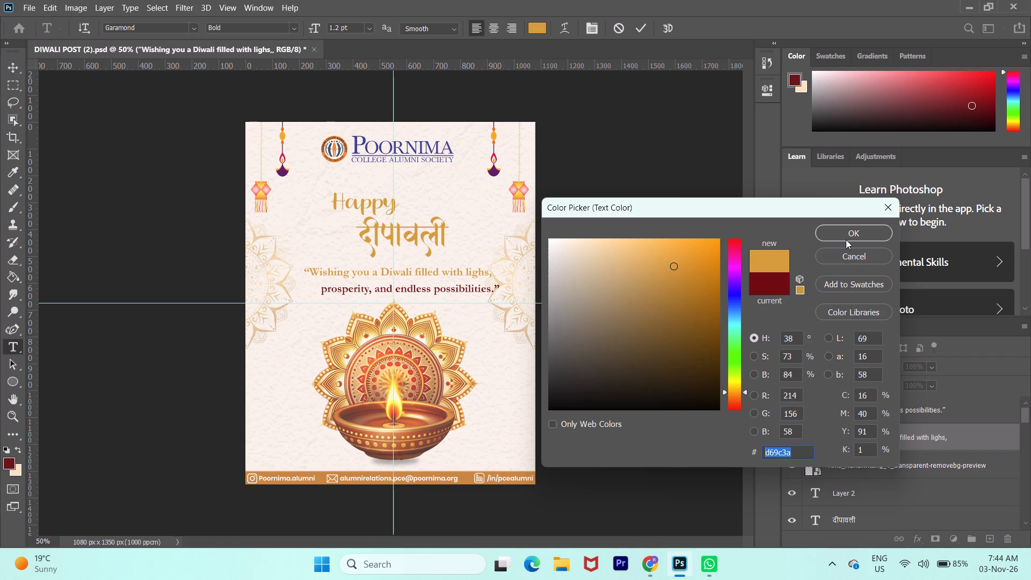
click(845, 237)
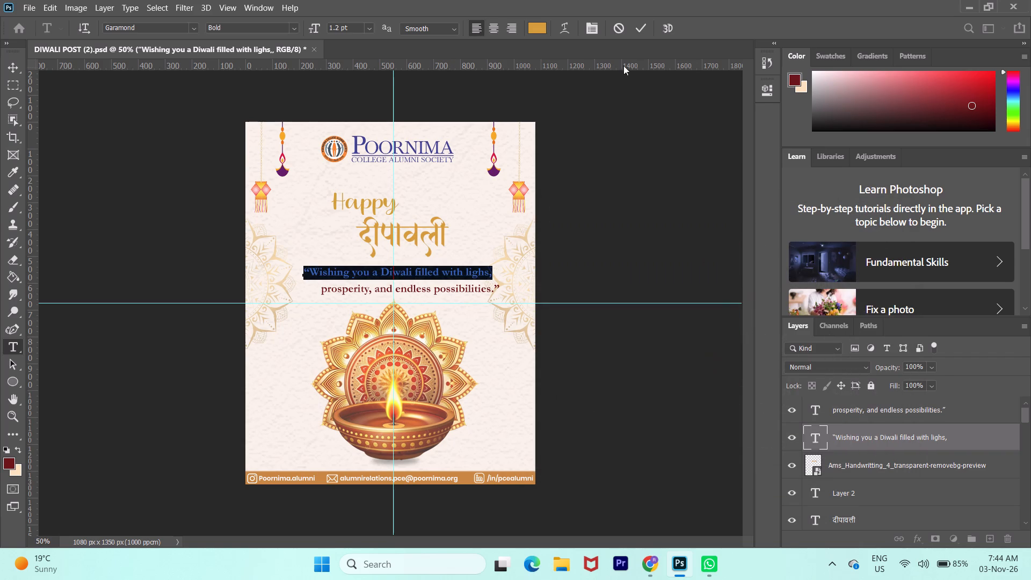
click(637, 33)
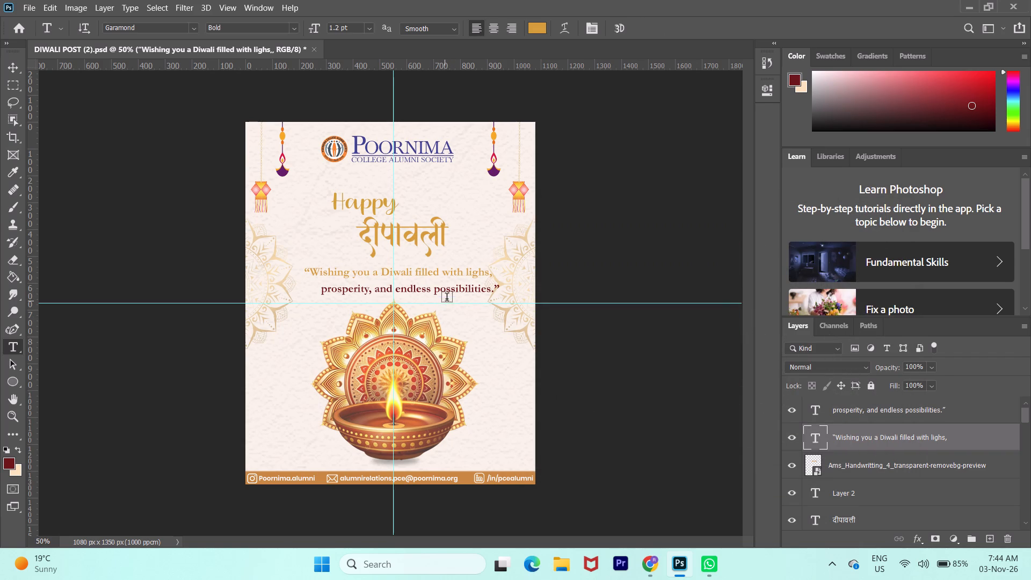
Apply the copied gold colour d69c3a to the second greeting line, "prosperity, and endless possibilities.".
click(464, 292)
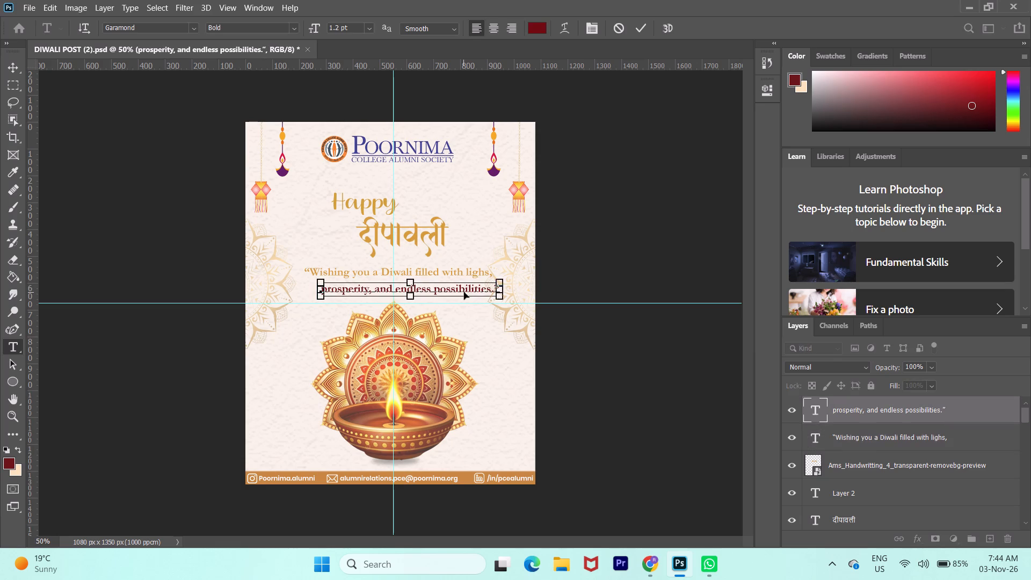
key(ctrl+a)
click(539, 30)
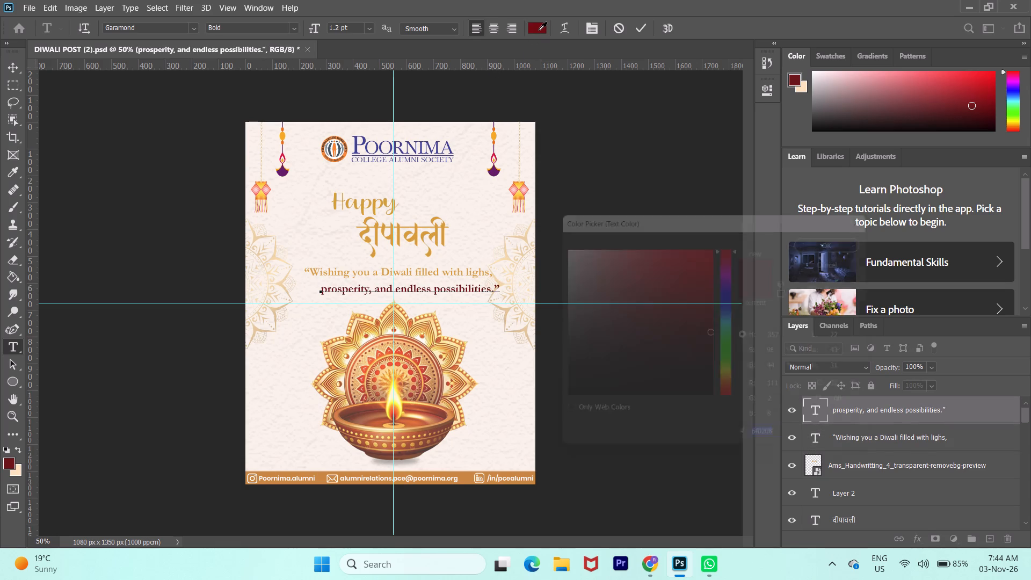
key(ctrl+v)
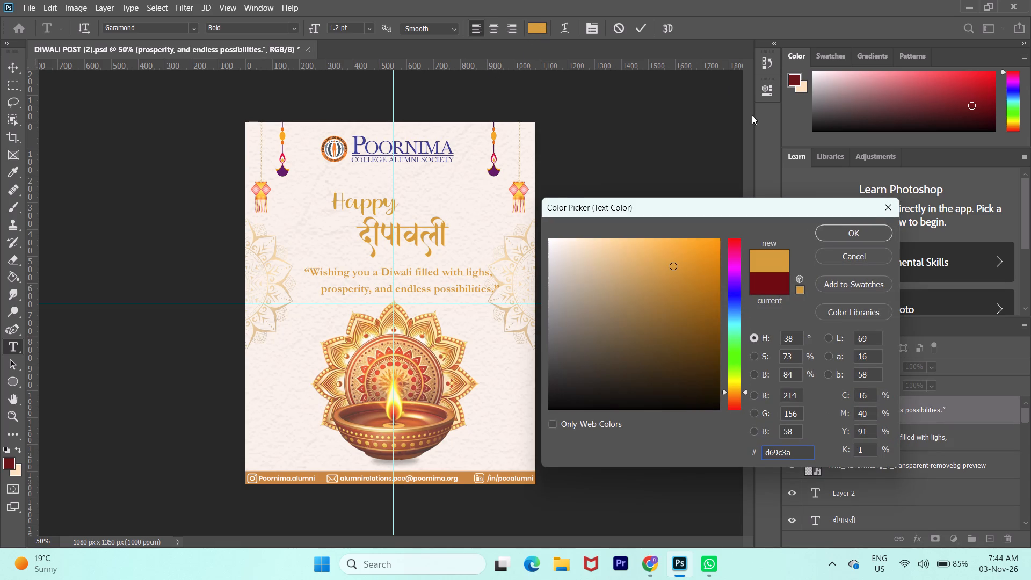
double_click(853, 236)
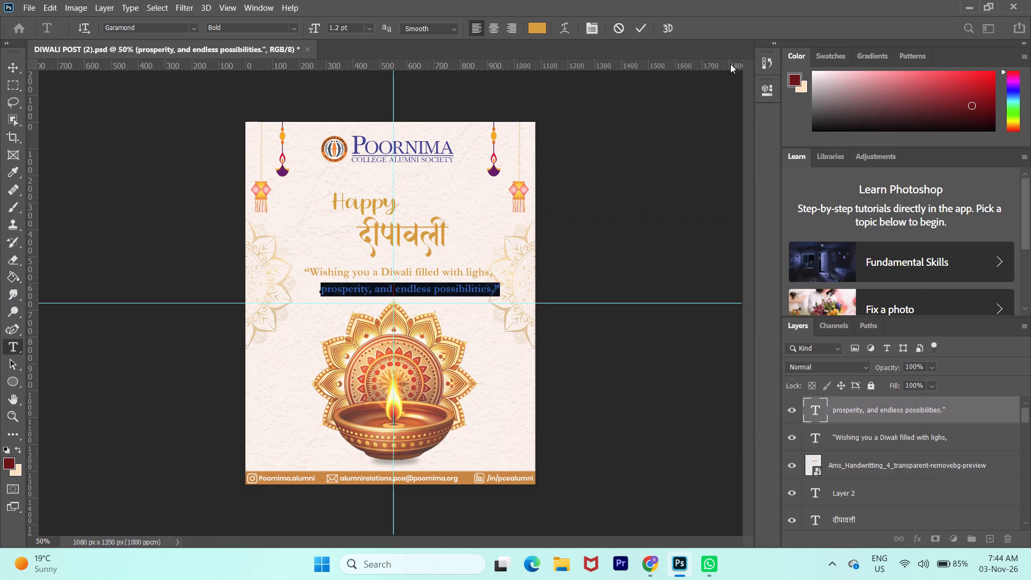
click(645, 26)
Move the second greeting line left to centre it on the vertical guide, and slightly up towards the first line.
key(v)
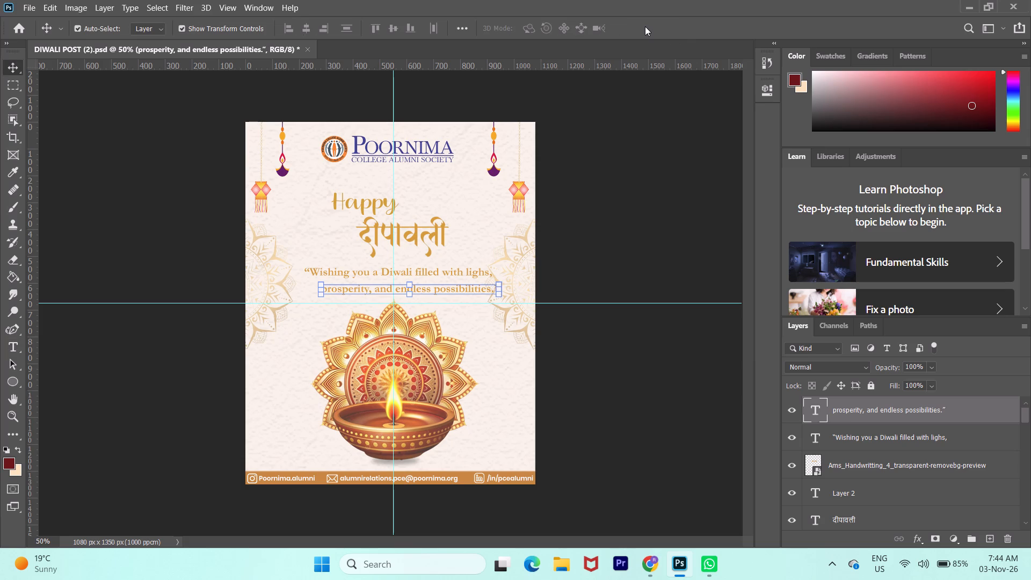
key(shift+Left)
key(shift+Left)
key(shift+Left)
key(shift+Left)
key(shift+Left)
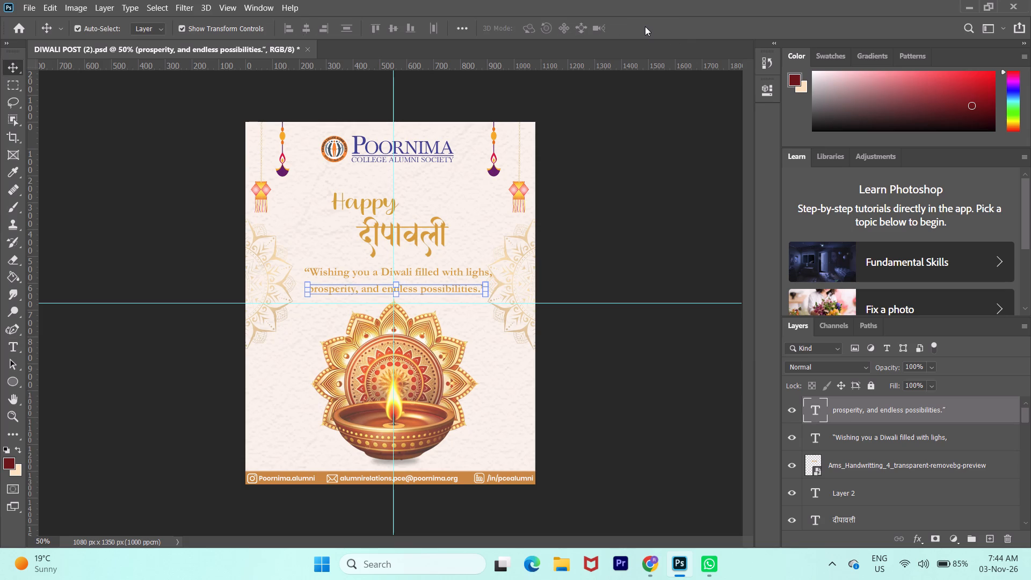
key(Left)
key(Left)
key(Left)
key(Left)
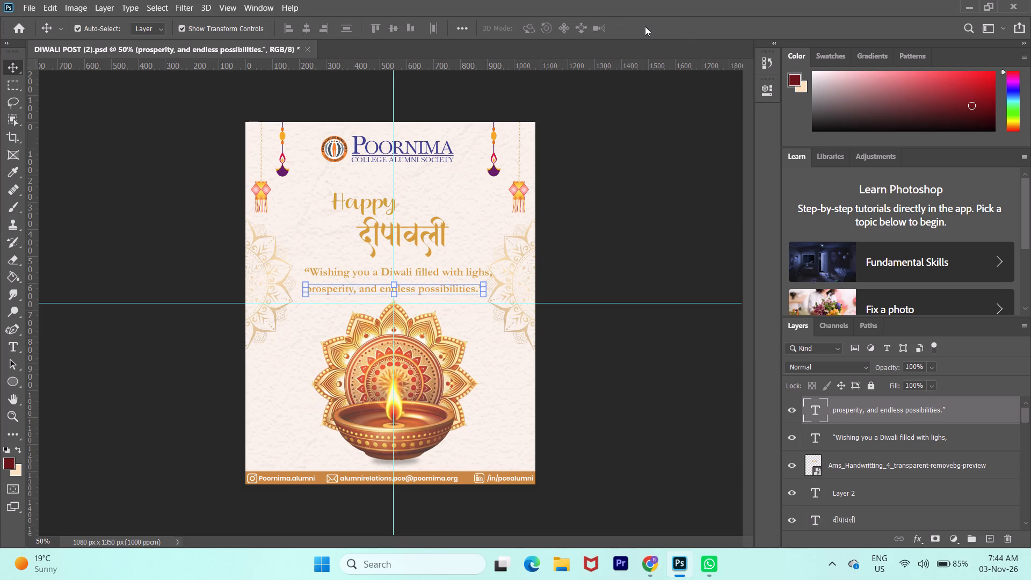
key(Up)
key(Up)
key(Up)
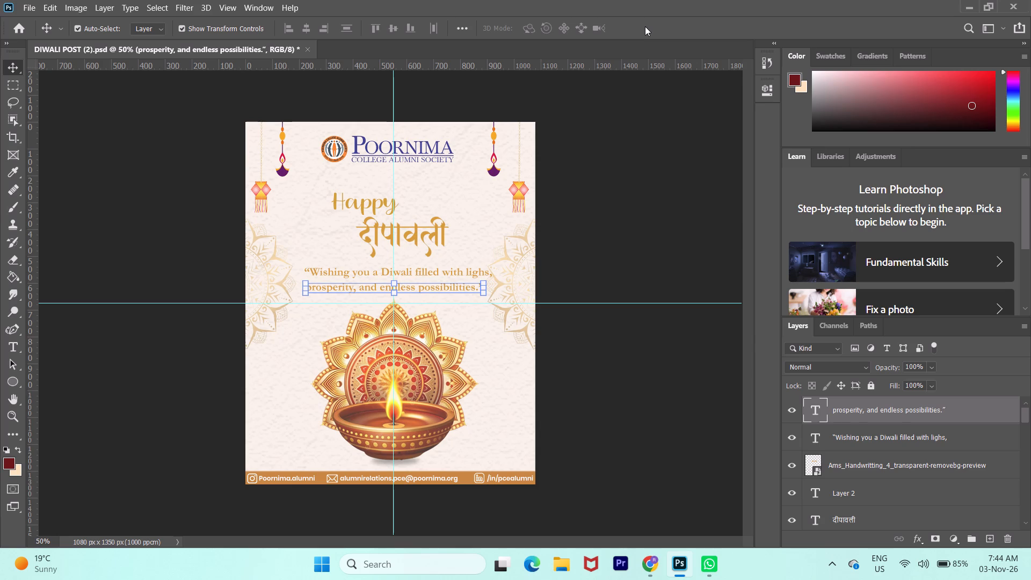
key(Left)
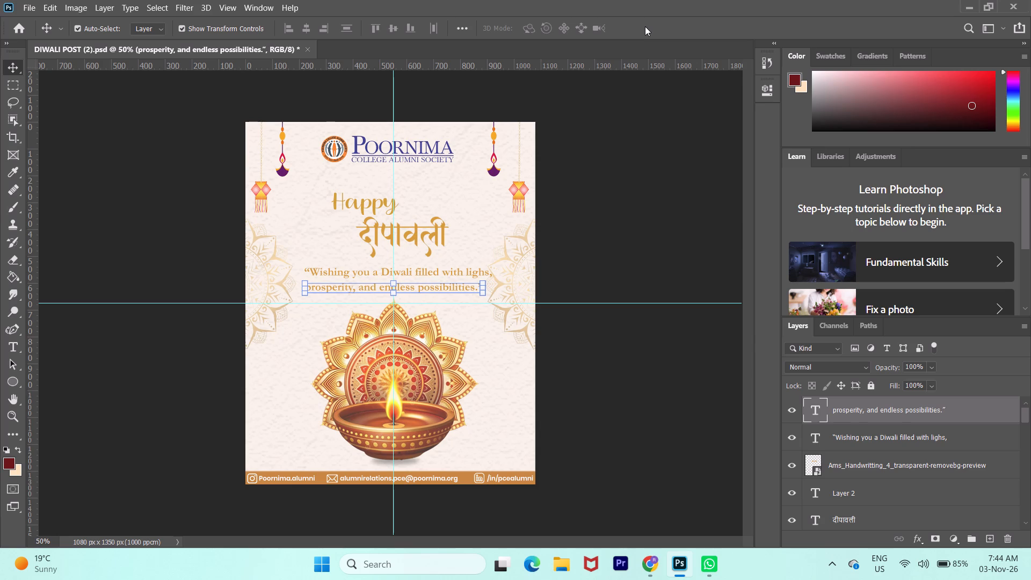
key(Up)
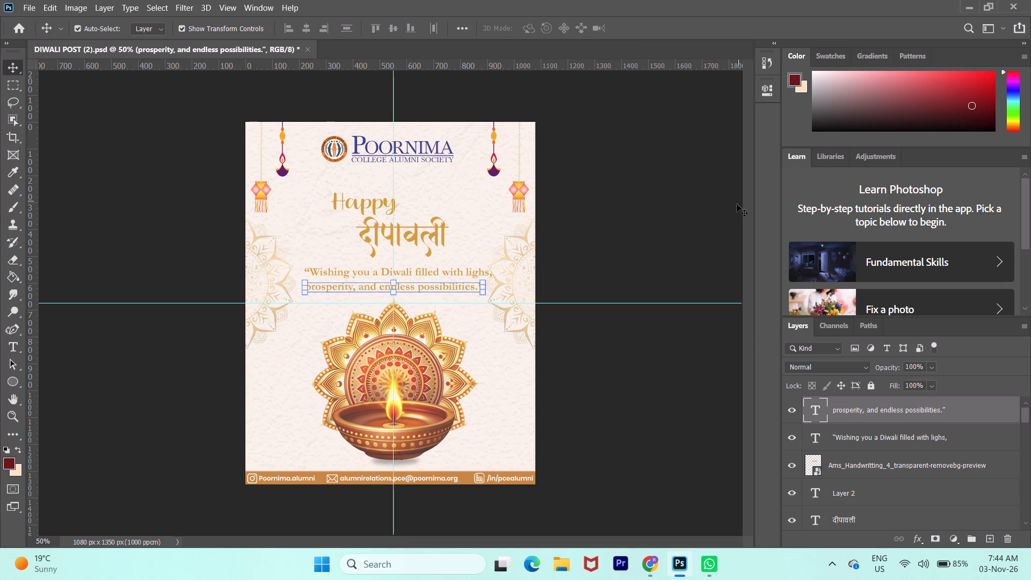
click(737, 204)
Nudge the first greeting line, "Wishing you a Diwali filled with lighs,", left until it is centred on the vertical guide.
click(425, 271)
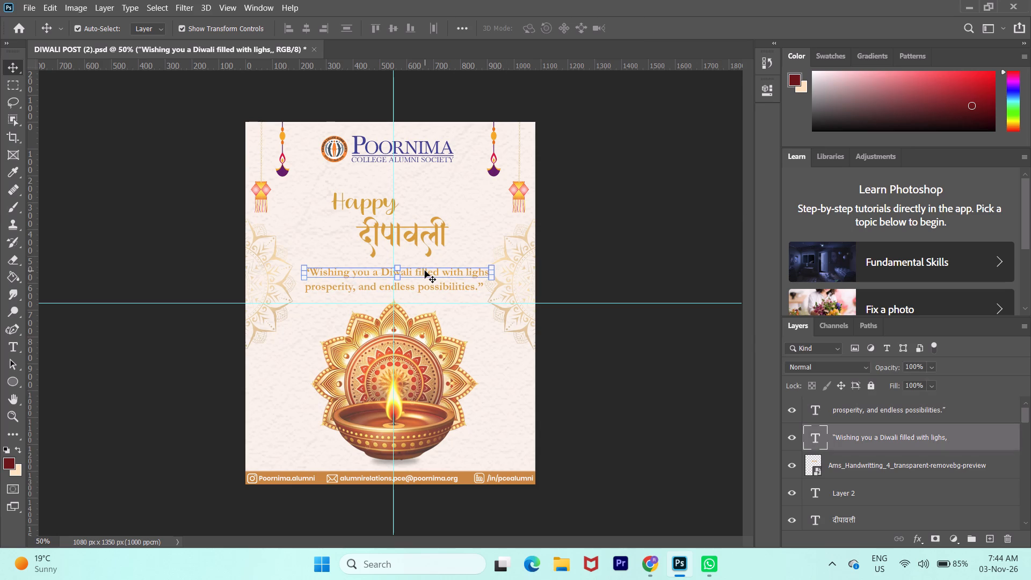
key(Left)
key(Left)
key(Left)
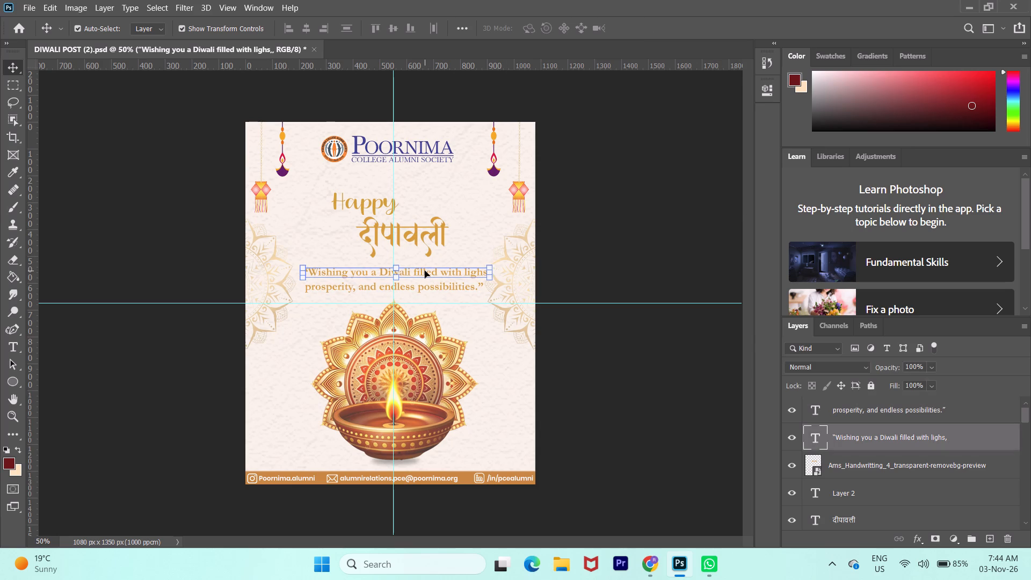
key(Left)
key(Left)
key(Left)
key(Left)
key(Left)
key(Left)
key(Right)
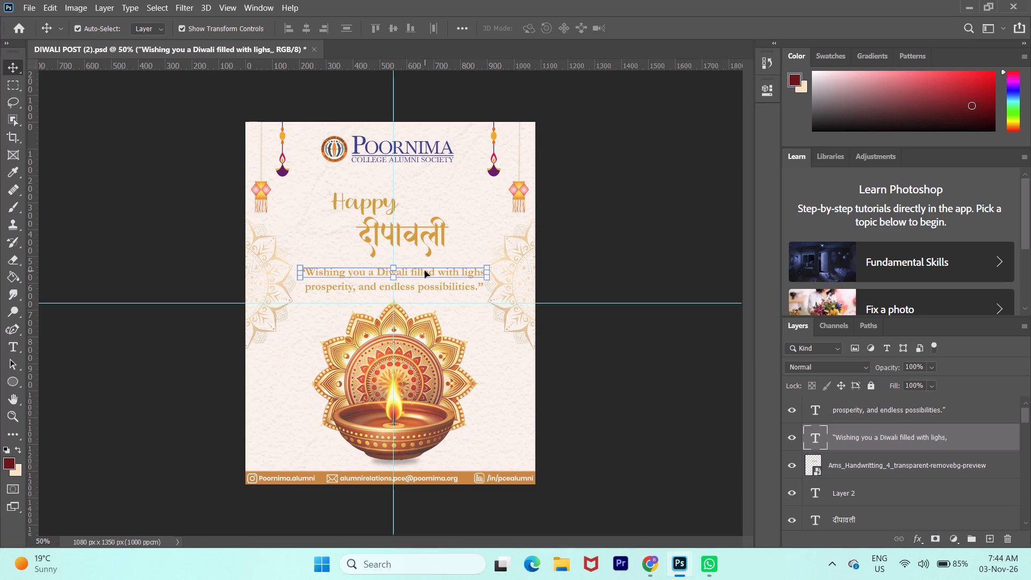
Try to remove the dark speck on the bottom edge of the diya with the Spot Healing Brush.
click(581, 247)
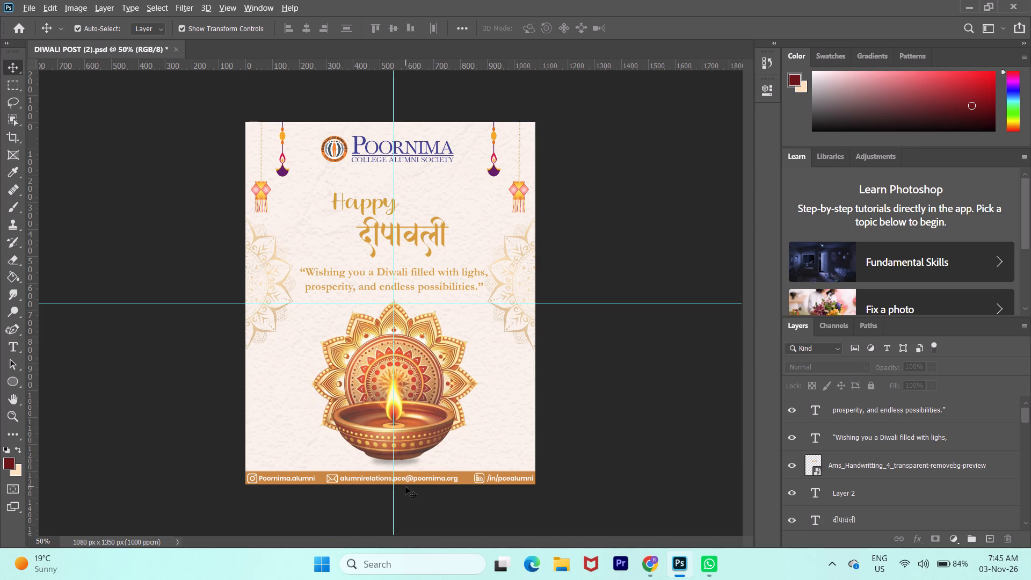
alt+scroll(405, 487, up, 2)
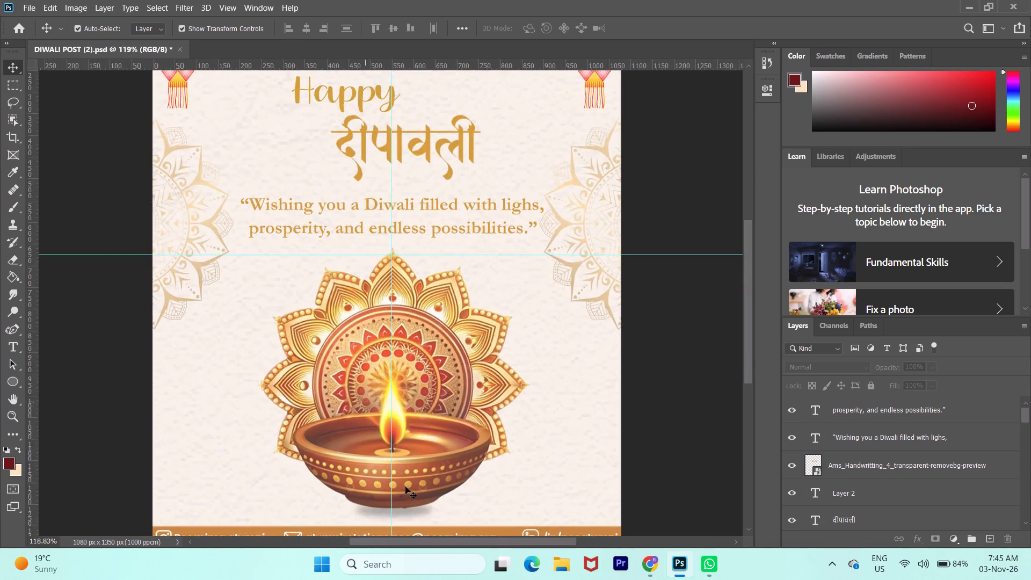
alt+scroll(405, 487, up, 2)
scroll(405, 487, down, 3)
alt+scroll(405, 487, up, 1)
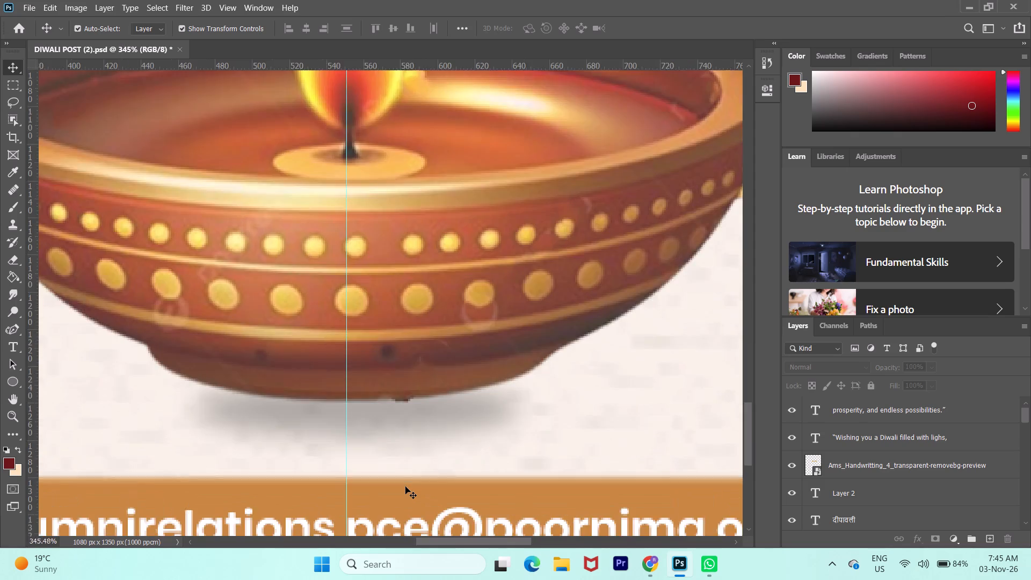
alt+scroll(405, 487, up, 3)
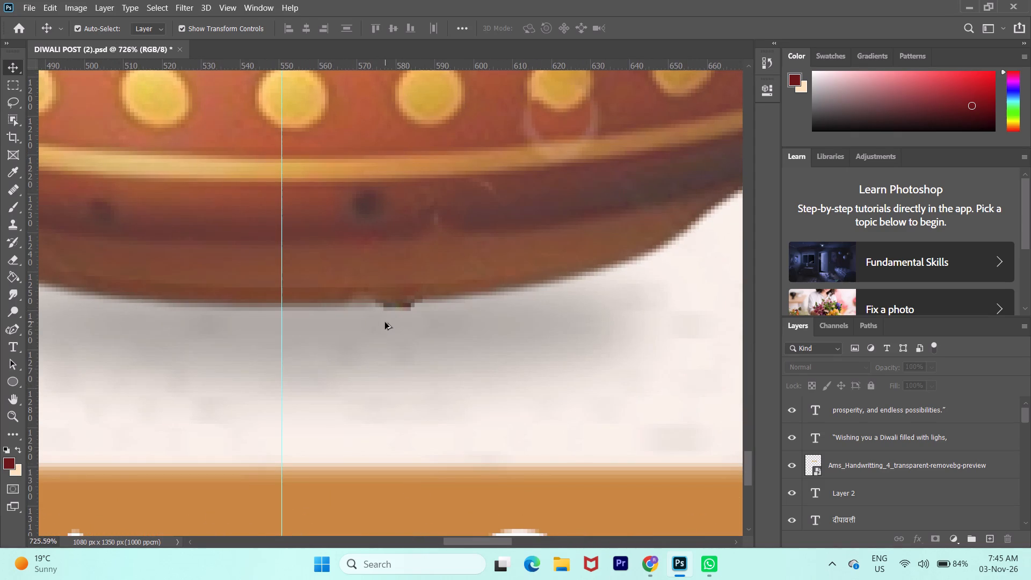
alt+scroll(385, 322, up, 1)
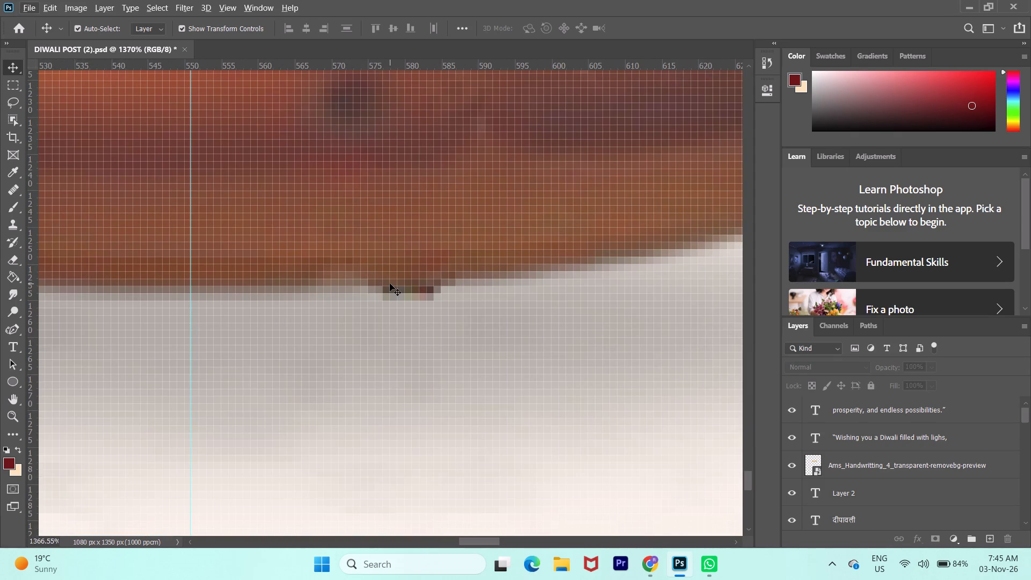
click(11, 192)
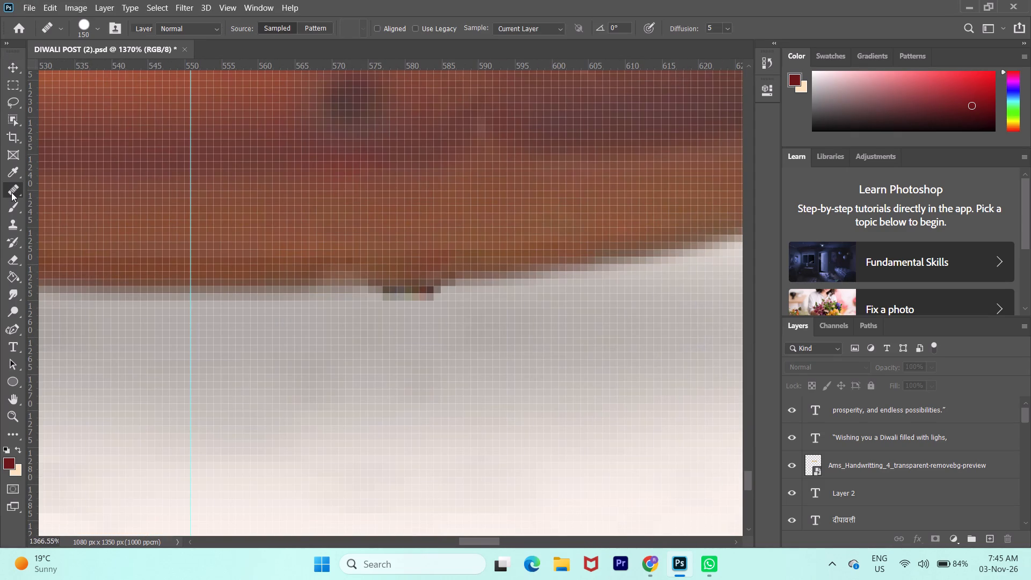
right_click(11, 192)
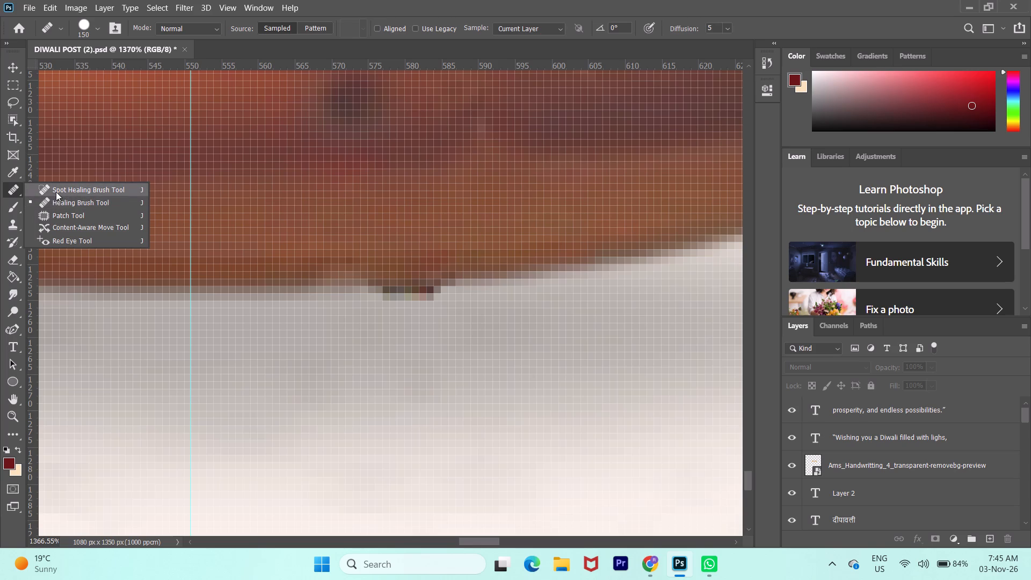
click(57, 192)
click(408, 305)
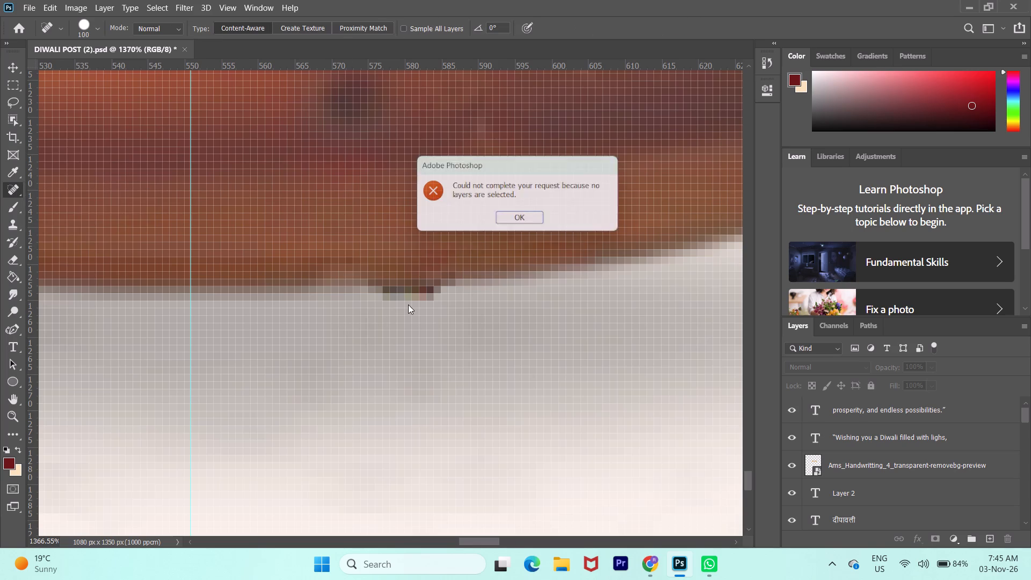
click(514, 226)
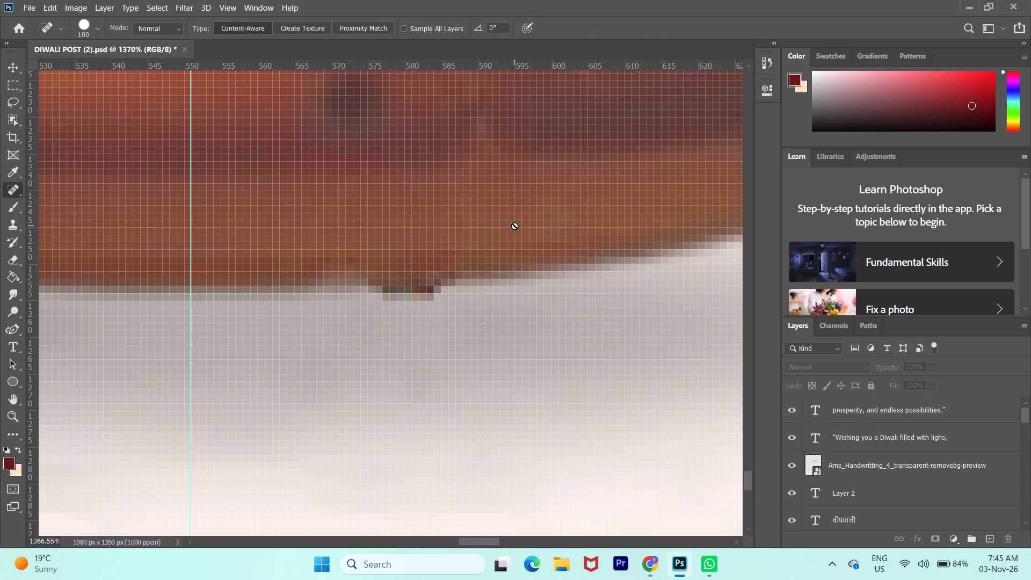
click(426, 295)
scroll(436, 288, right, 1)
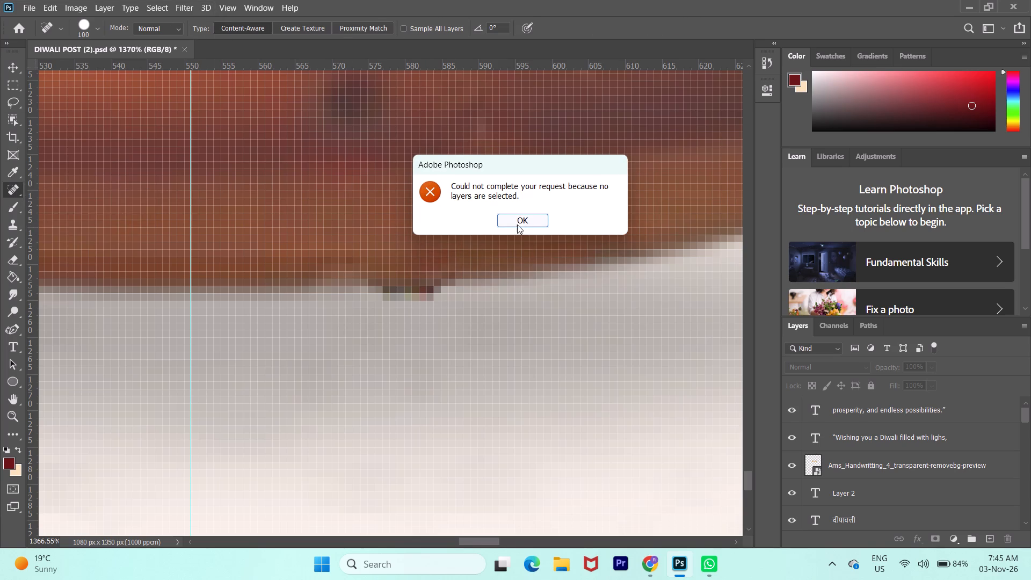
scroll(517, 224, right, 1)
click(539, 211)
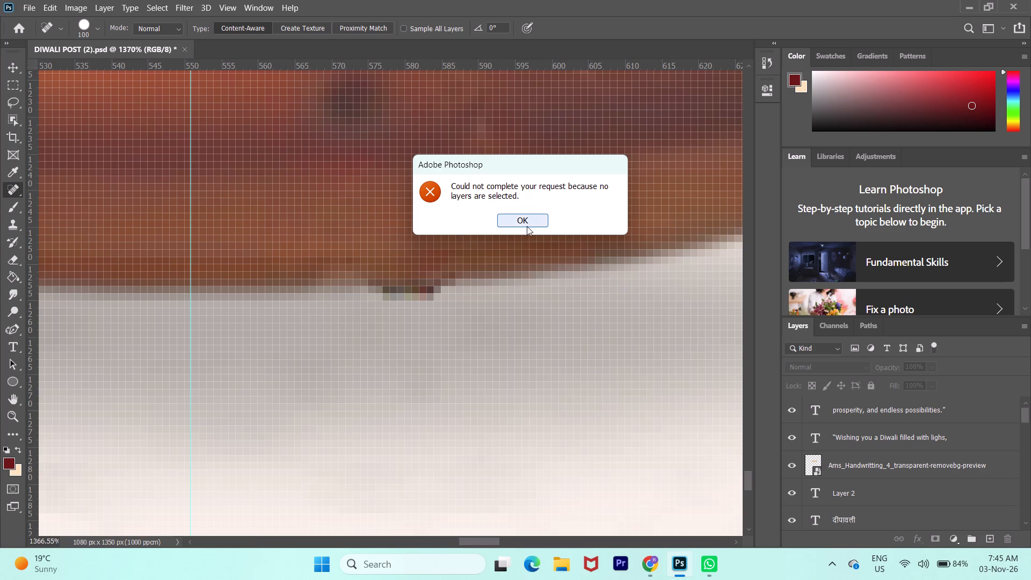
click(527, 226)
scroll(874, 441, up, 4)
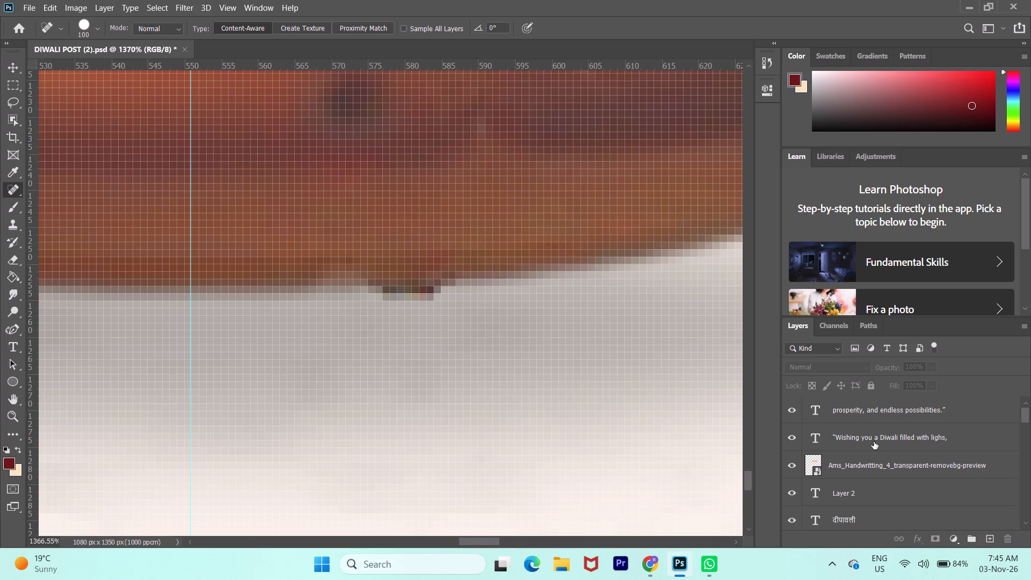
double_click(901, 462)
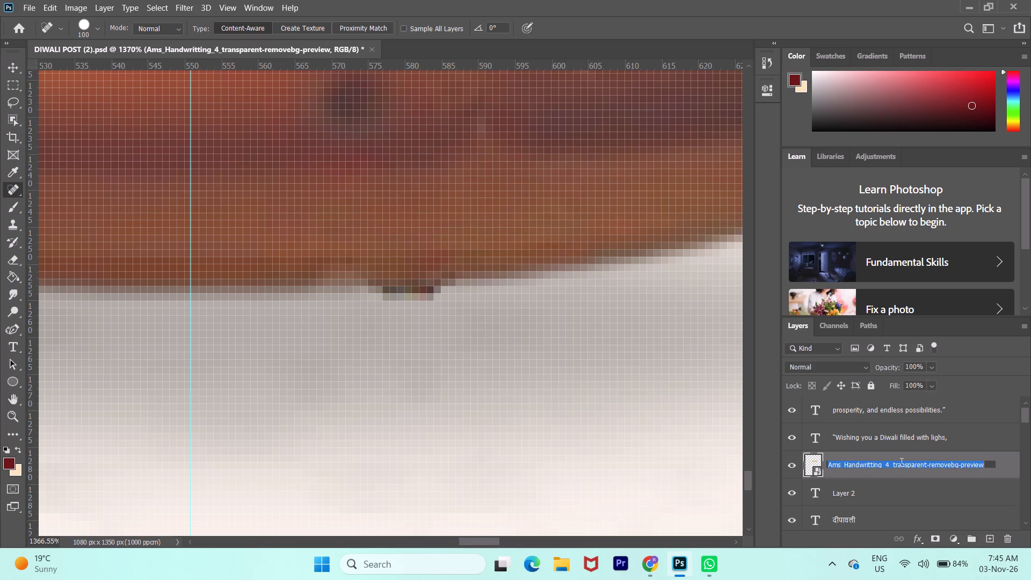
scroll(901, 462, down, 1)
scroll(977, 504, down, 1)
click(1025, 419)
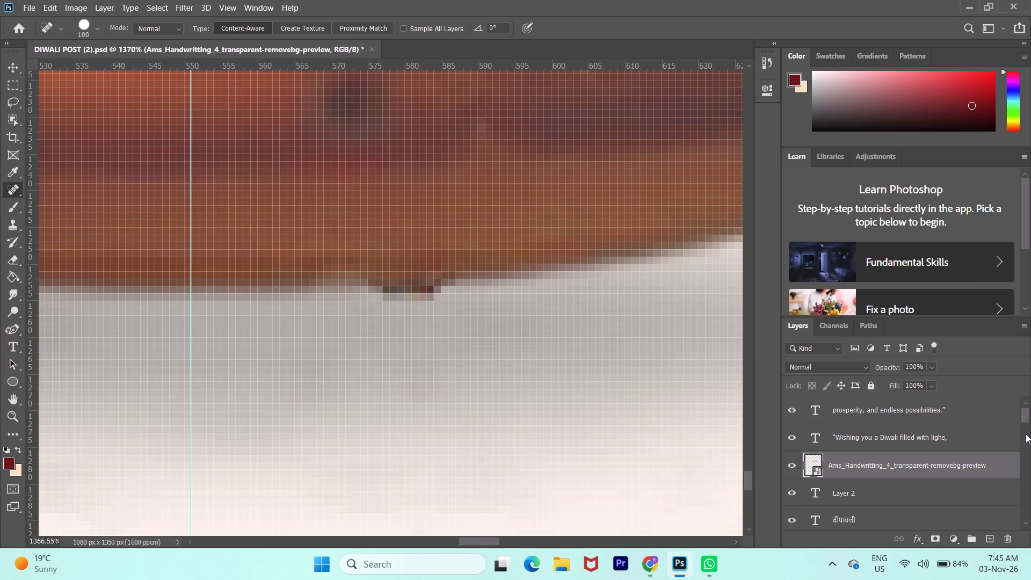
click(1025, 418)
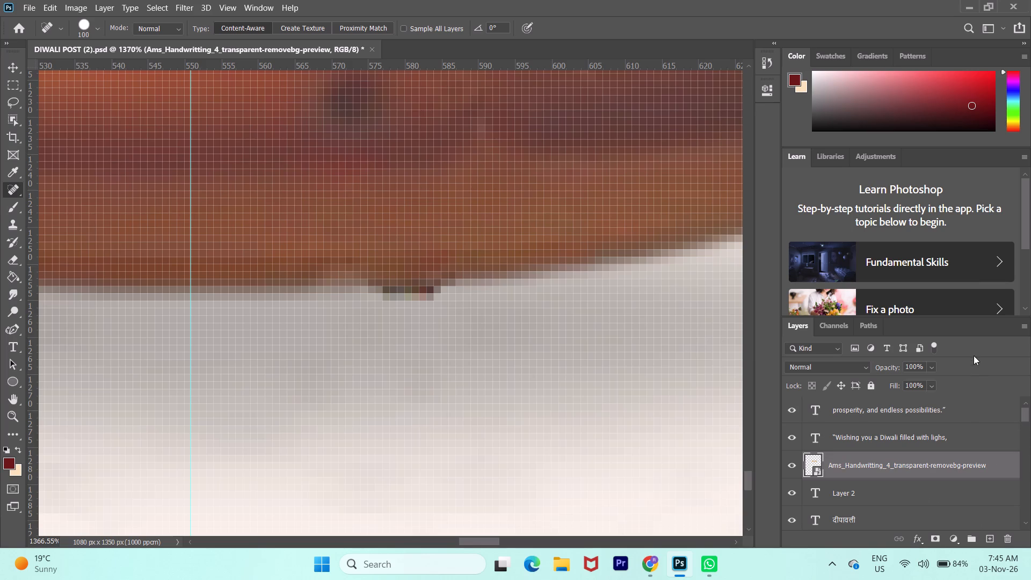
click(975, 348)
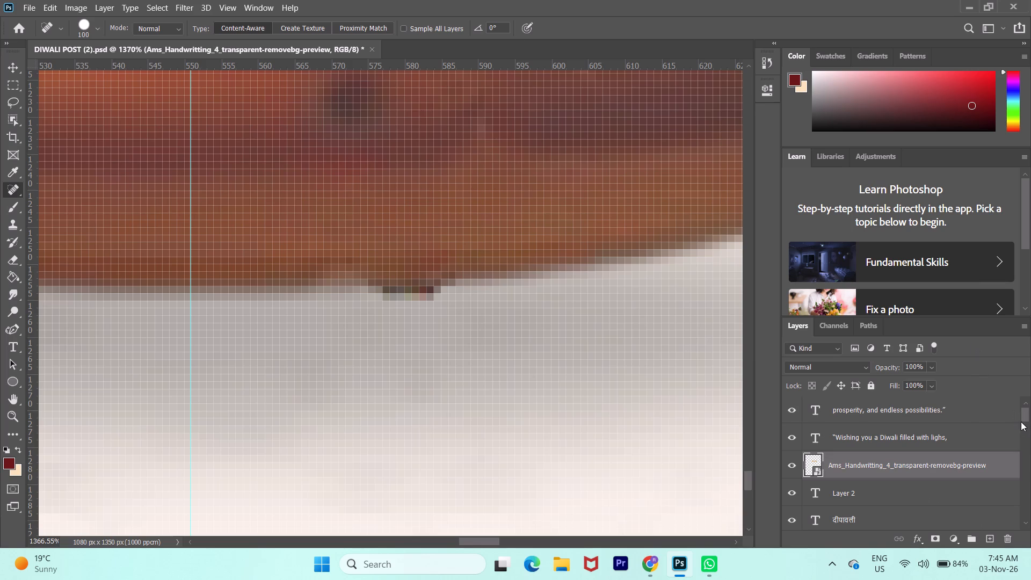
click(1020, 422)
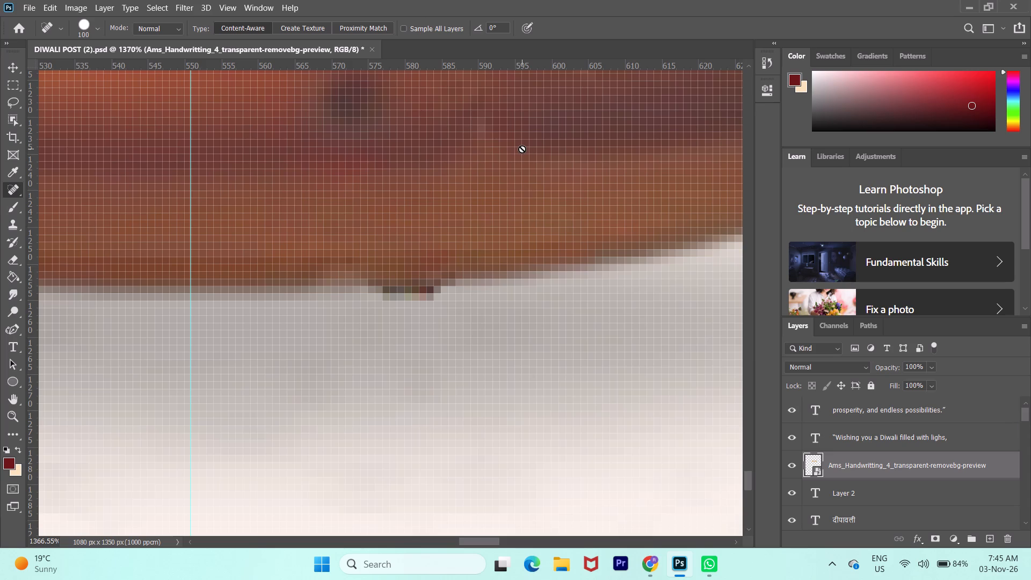
Select the diya image layer and reduce the Spot Healing Brush size to 20.
key(v)
double_click(522, 149)
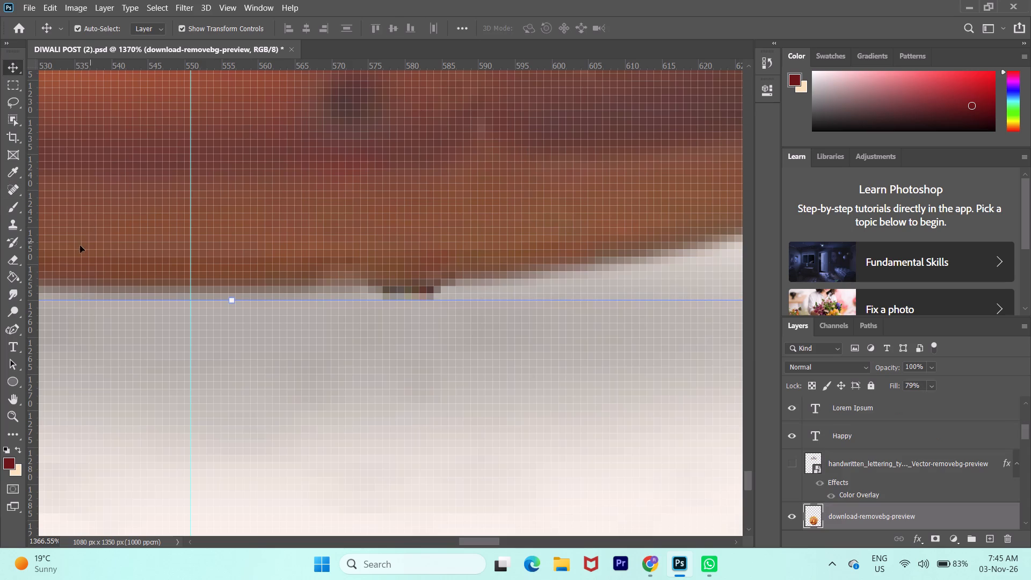
click(9, 186)
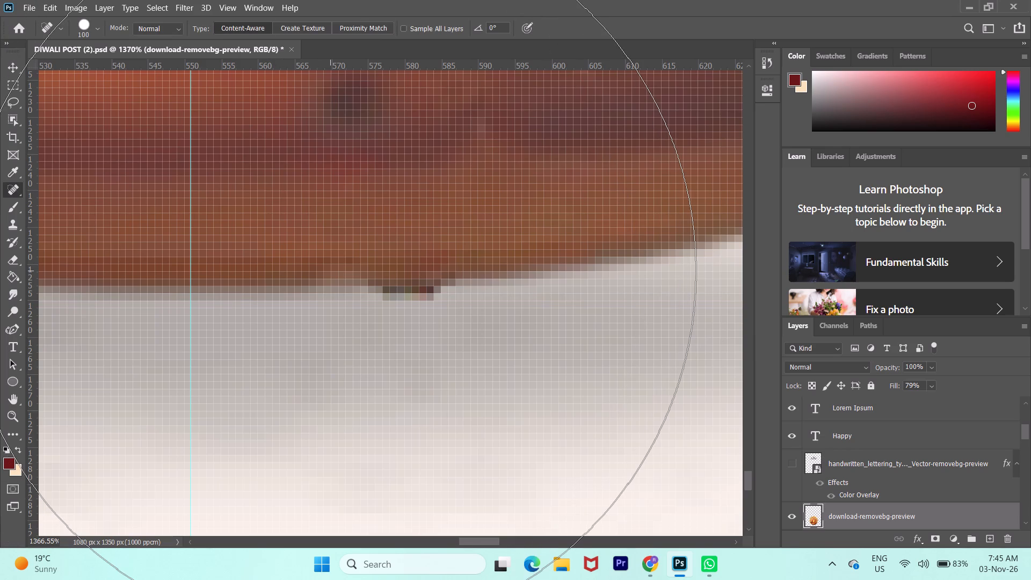
key(bracketleft)
key(bracketleft)
key(bracketleft)
key(bracketleft)
key(bracketleft)
key(bracketleft)
key(bracketleft)
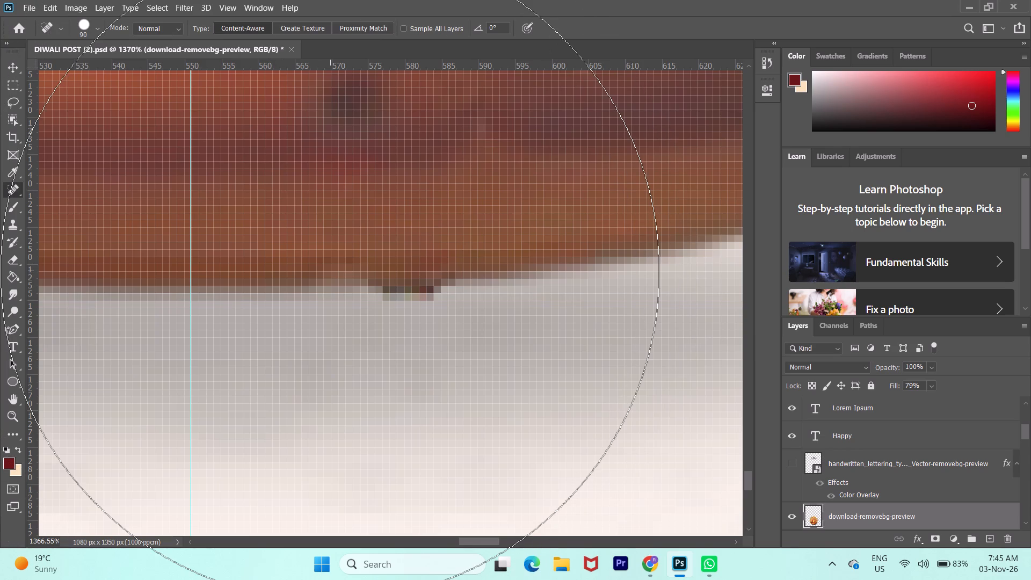
text([[[[)
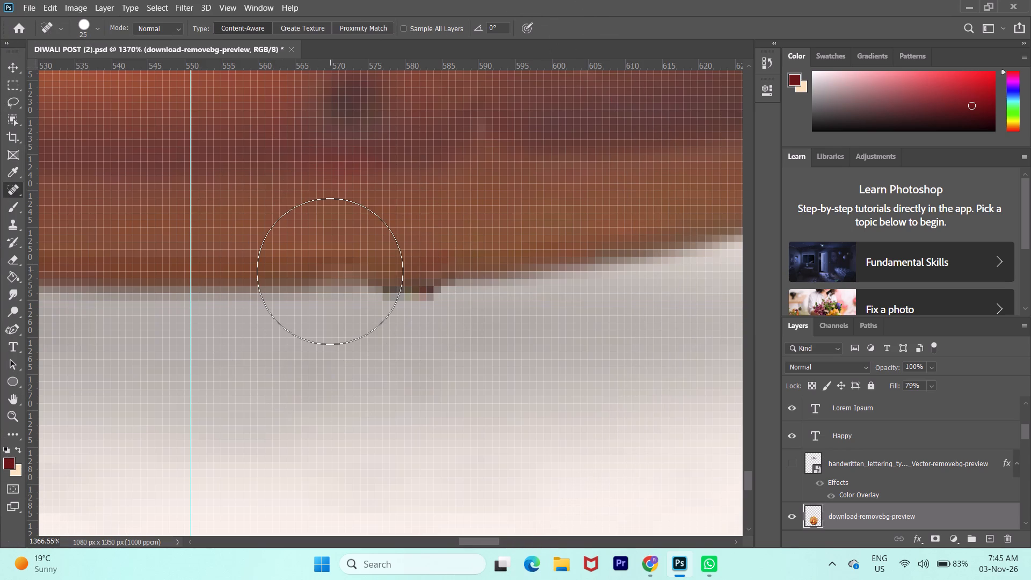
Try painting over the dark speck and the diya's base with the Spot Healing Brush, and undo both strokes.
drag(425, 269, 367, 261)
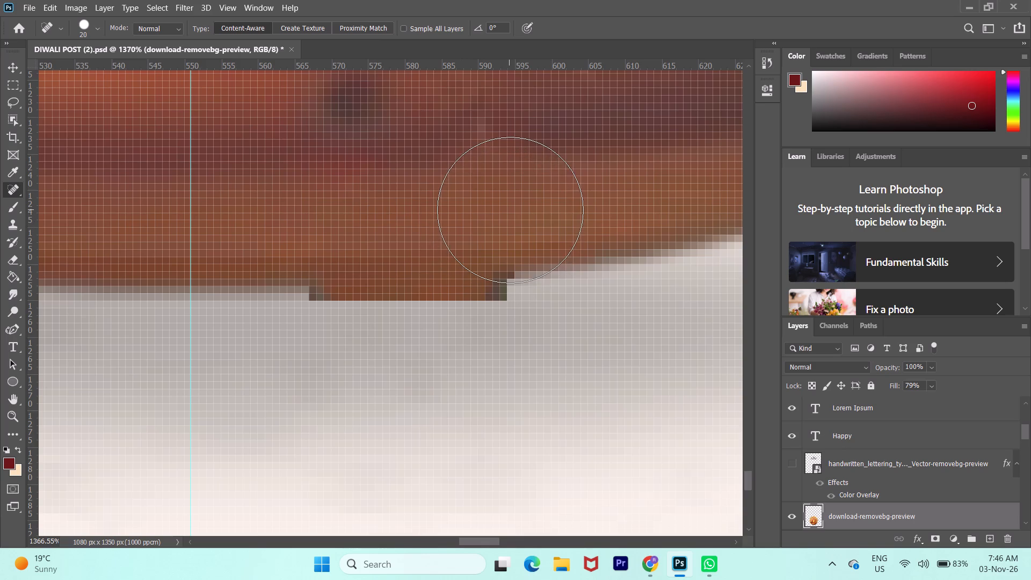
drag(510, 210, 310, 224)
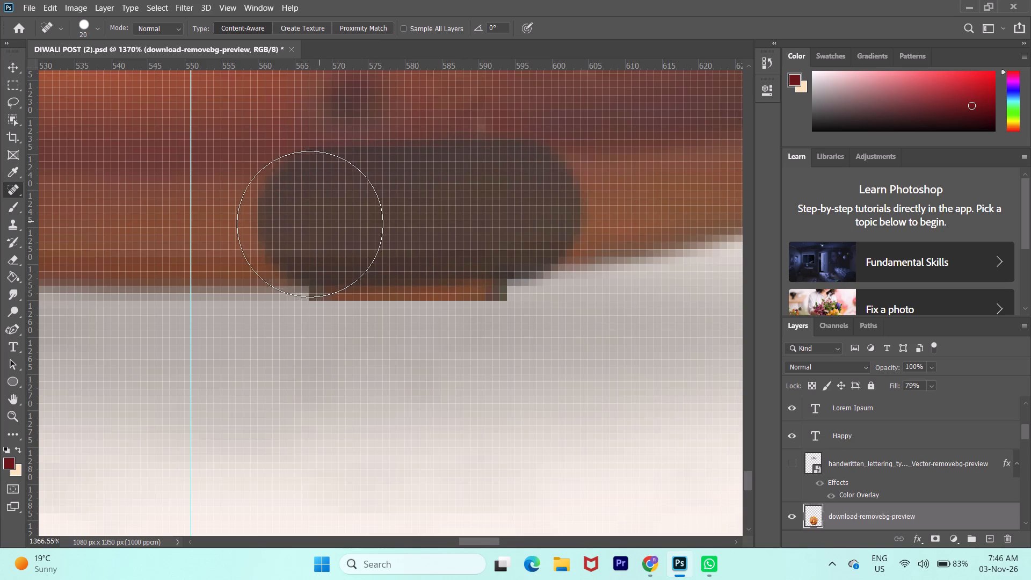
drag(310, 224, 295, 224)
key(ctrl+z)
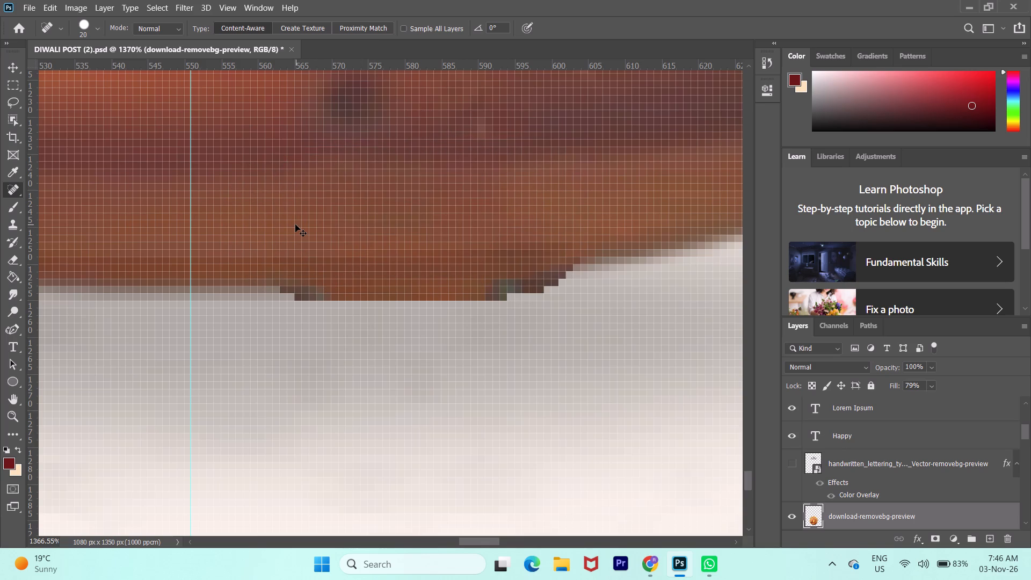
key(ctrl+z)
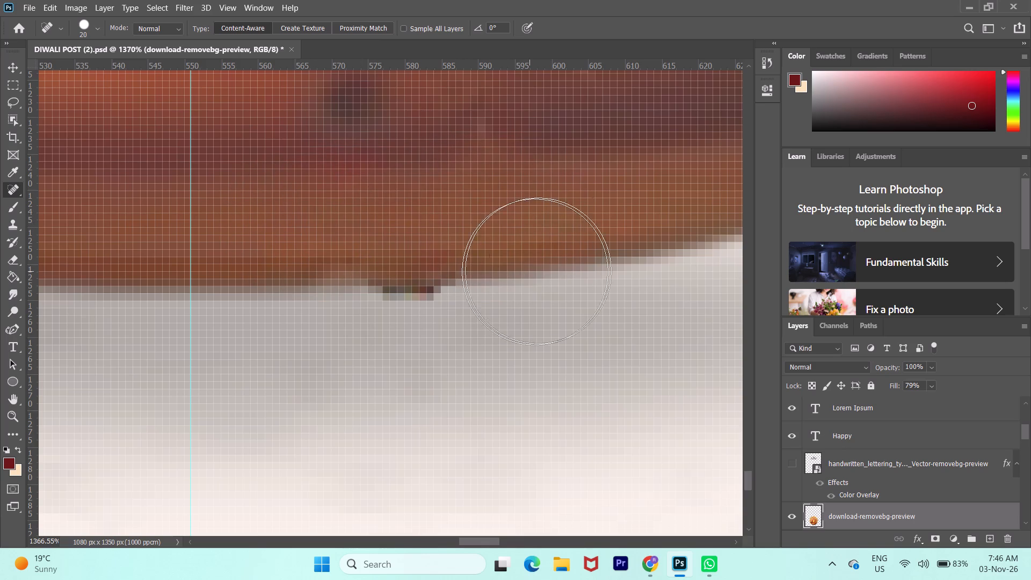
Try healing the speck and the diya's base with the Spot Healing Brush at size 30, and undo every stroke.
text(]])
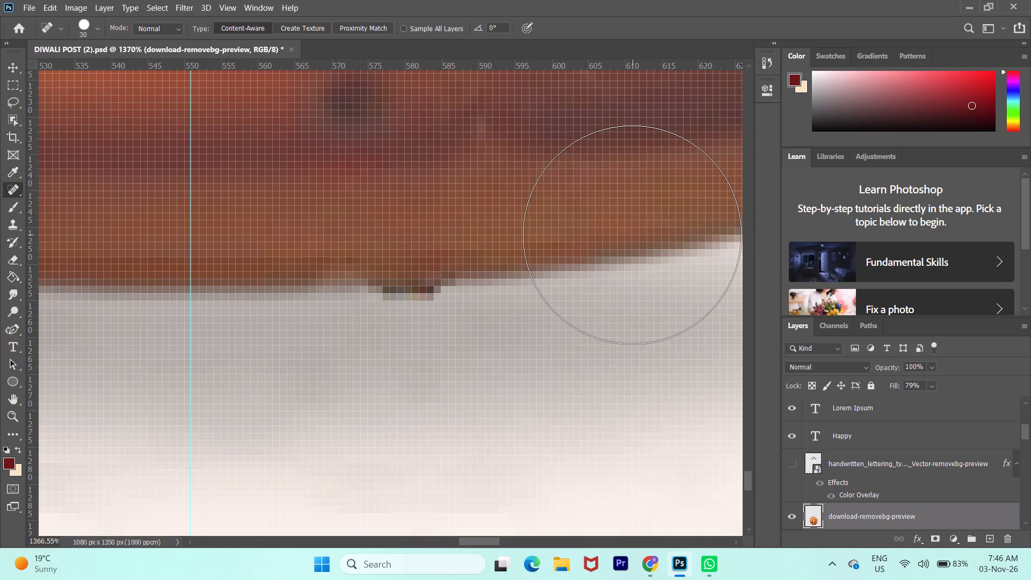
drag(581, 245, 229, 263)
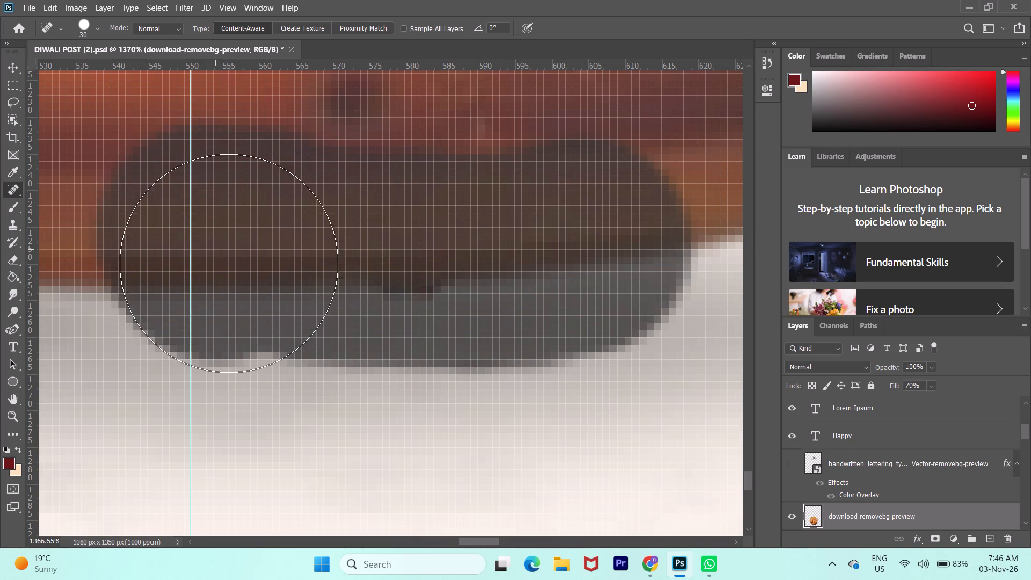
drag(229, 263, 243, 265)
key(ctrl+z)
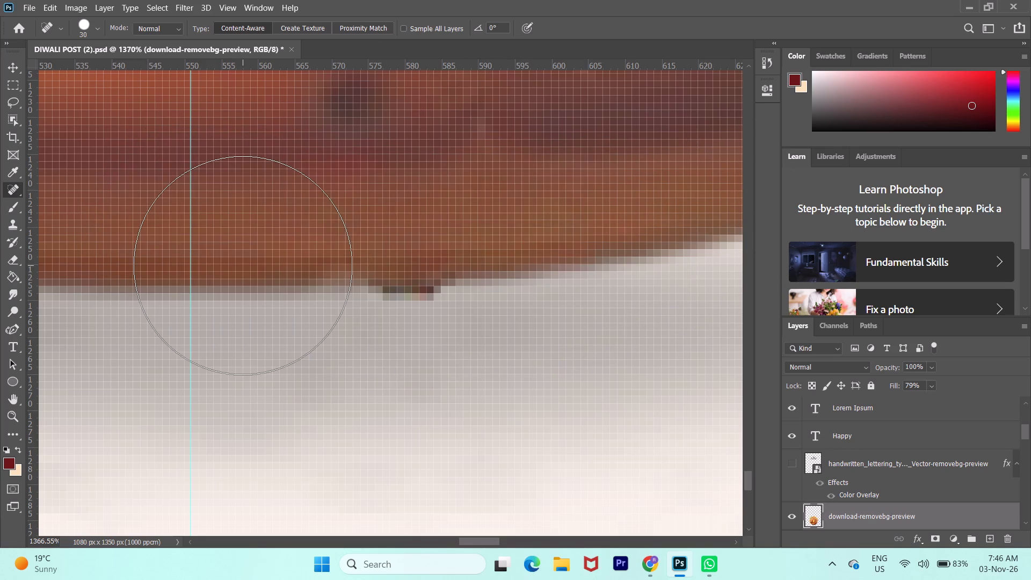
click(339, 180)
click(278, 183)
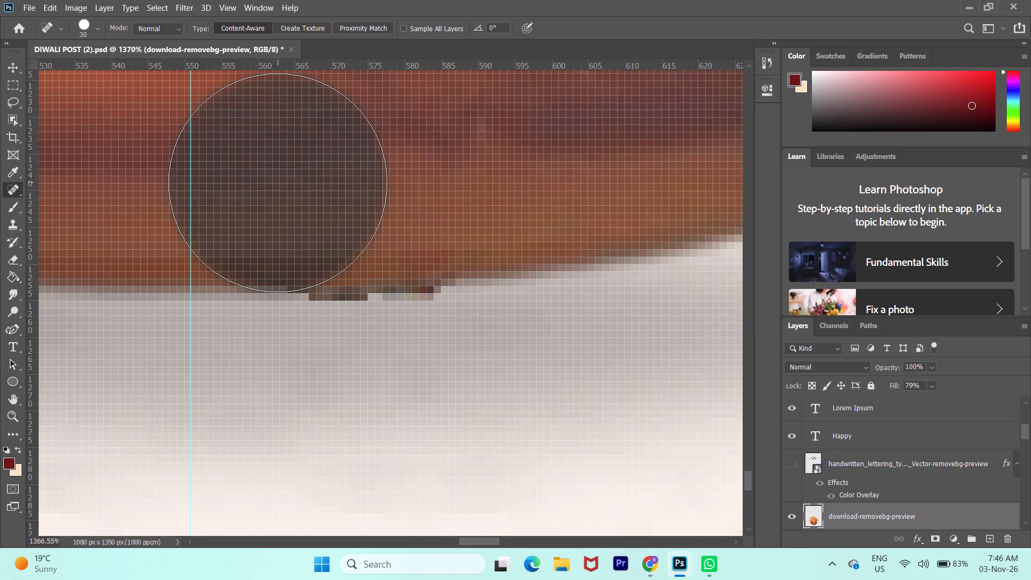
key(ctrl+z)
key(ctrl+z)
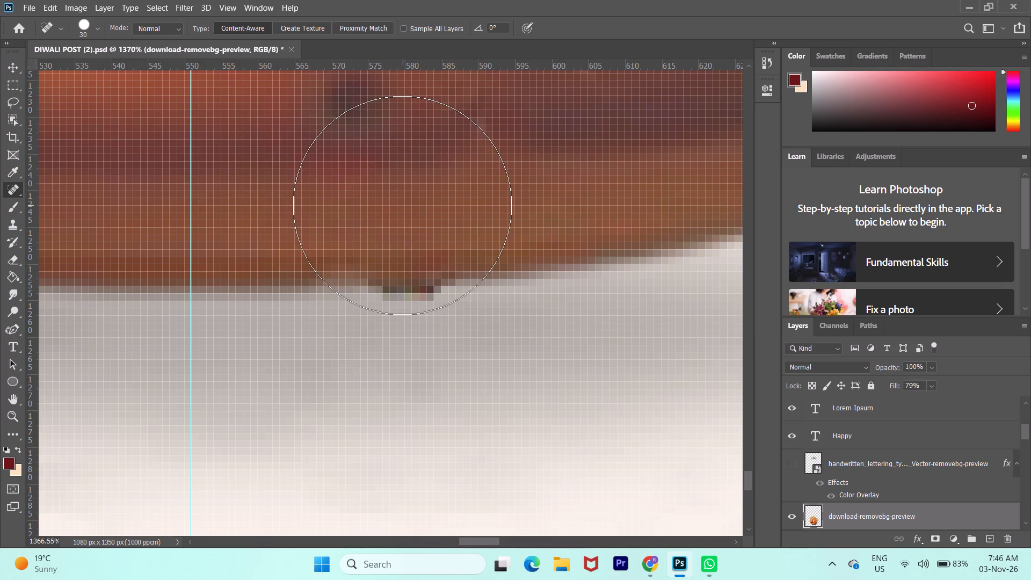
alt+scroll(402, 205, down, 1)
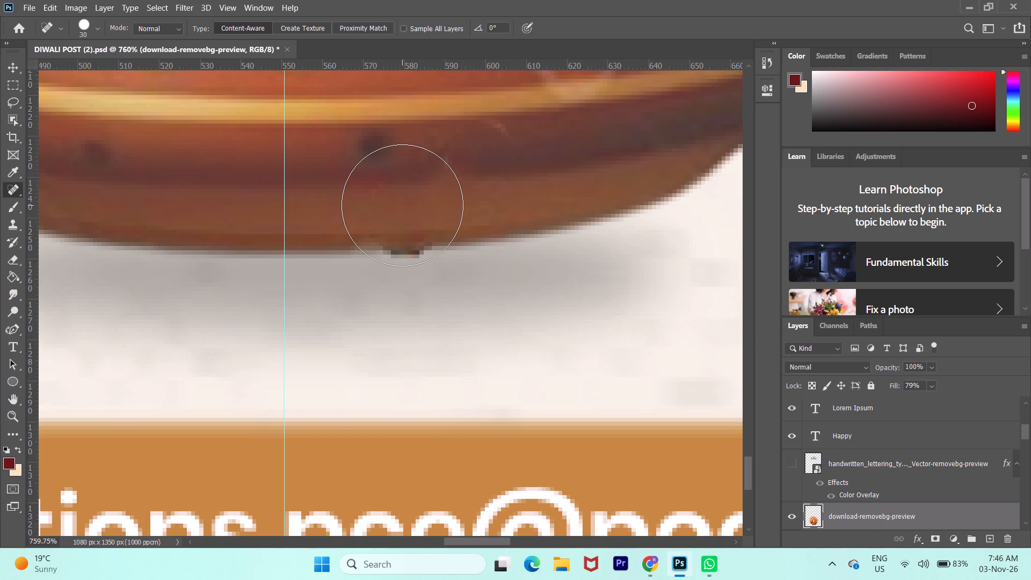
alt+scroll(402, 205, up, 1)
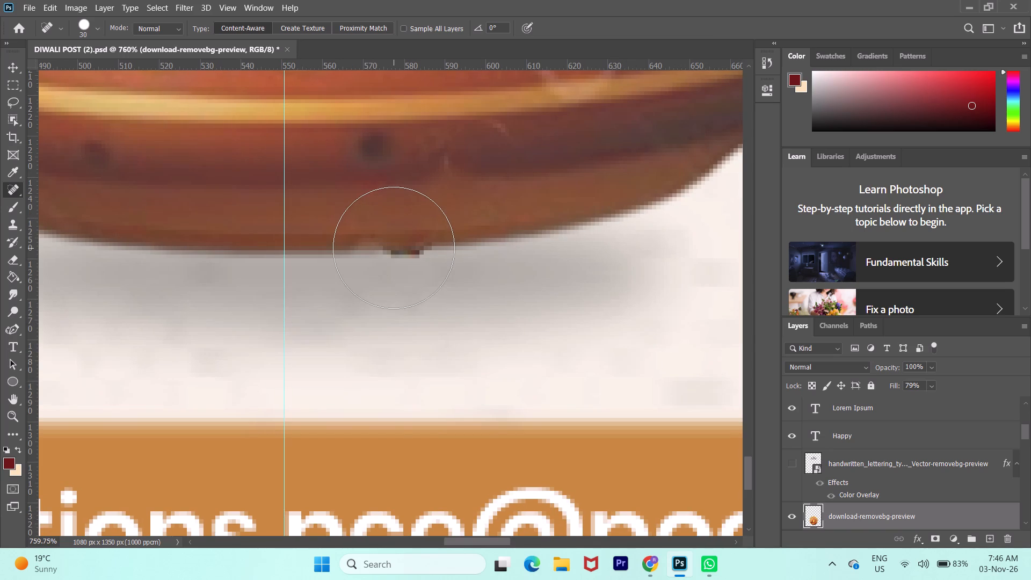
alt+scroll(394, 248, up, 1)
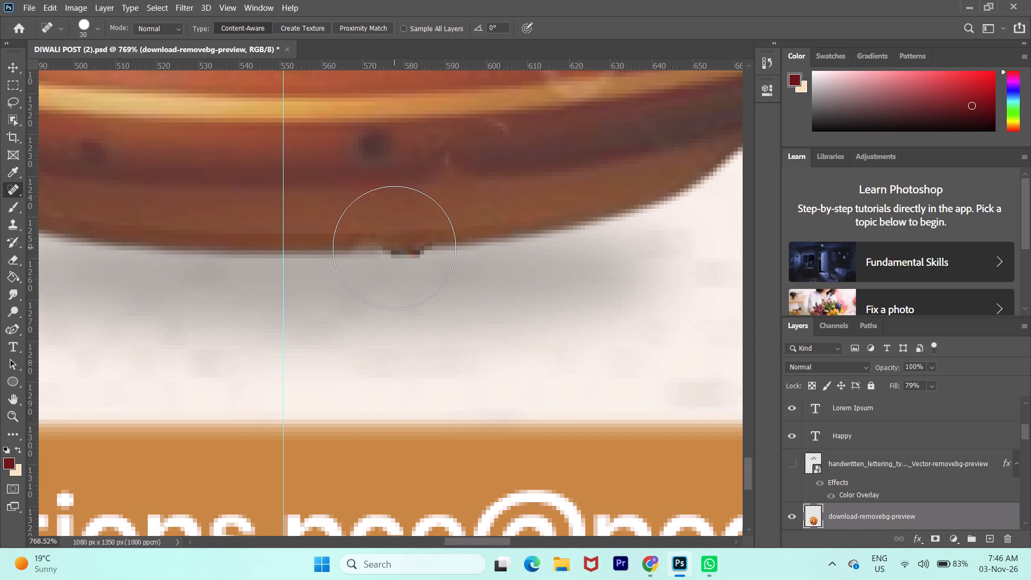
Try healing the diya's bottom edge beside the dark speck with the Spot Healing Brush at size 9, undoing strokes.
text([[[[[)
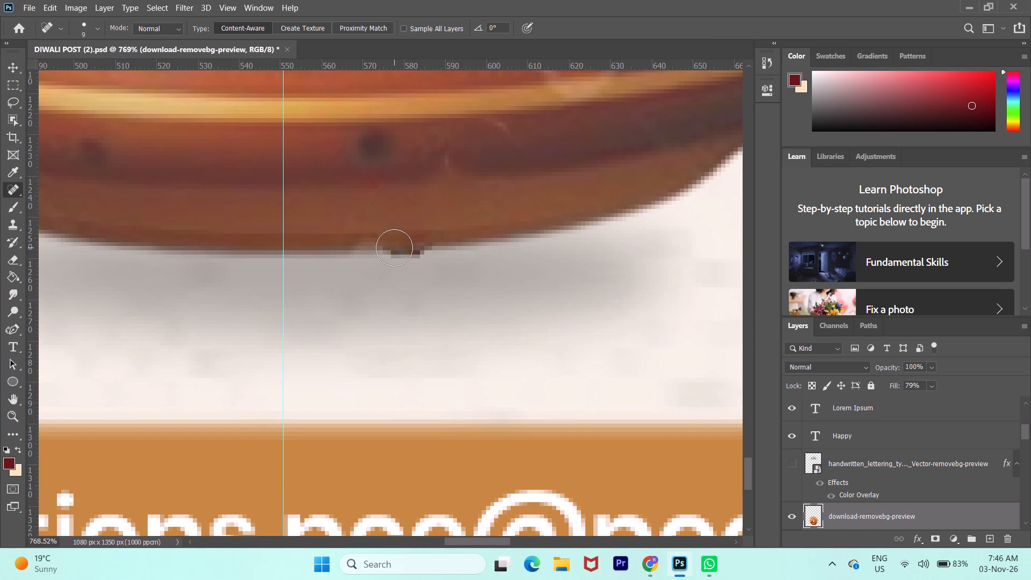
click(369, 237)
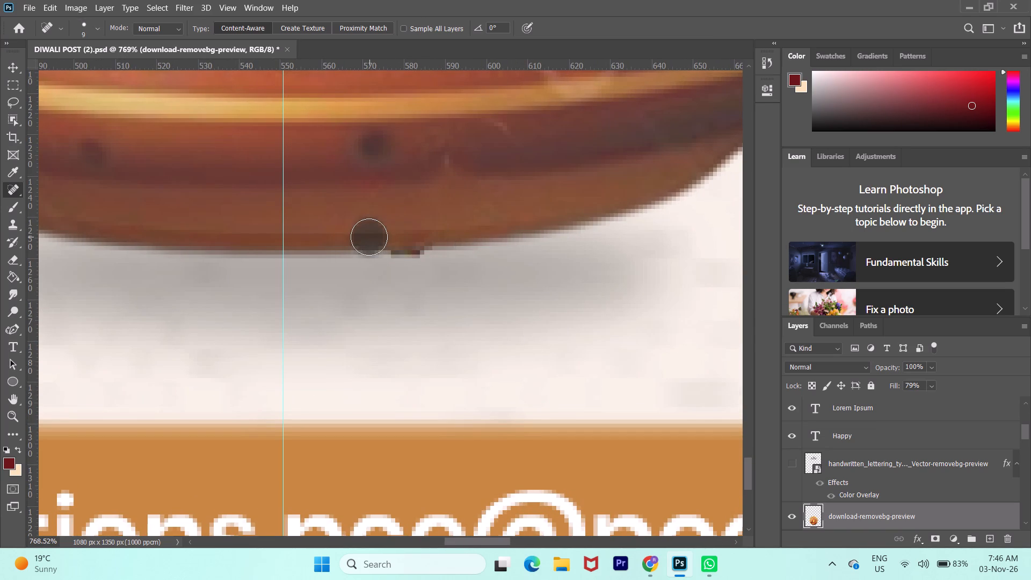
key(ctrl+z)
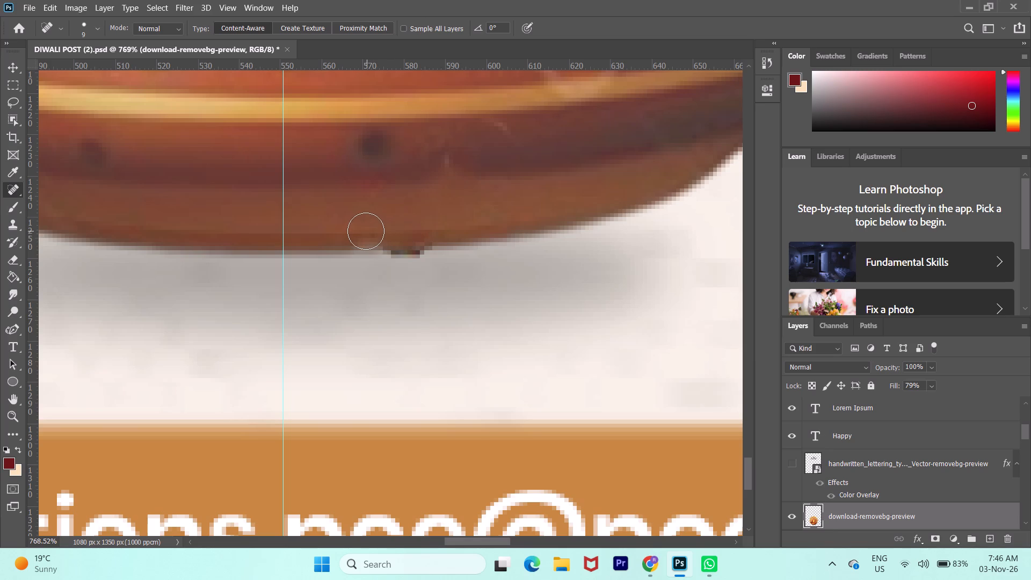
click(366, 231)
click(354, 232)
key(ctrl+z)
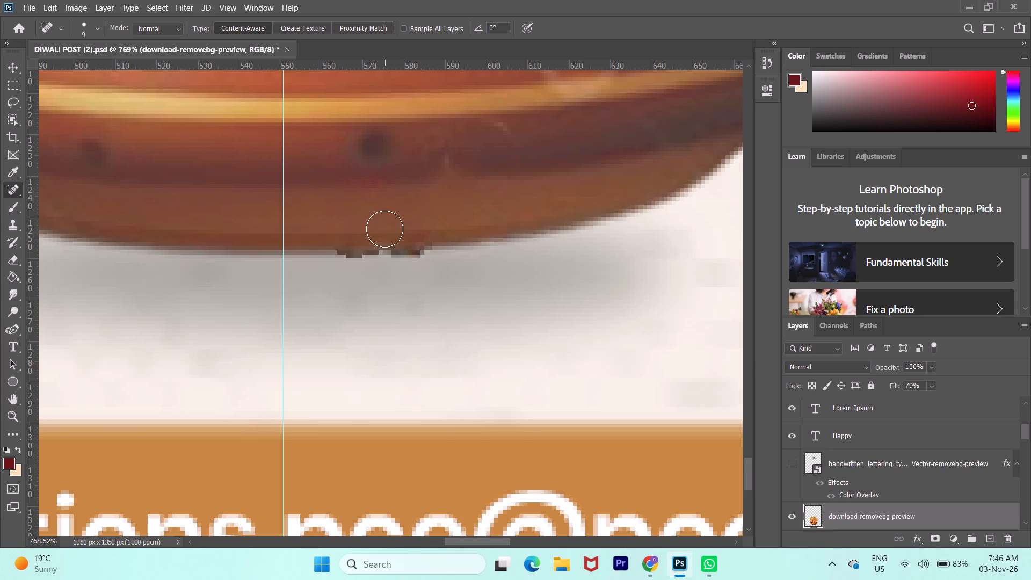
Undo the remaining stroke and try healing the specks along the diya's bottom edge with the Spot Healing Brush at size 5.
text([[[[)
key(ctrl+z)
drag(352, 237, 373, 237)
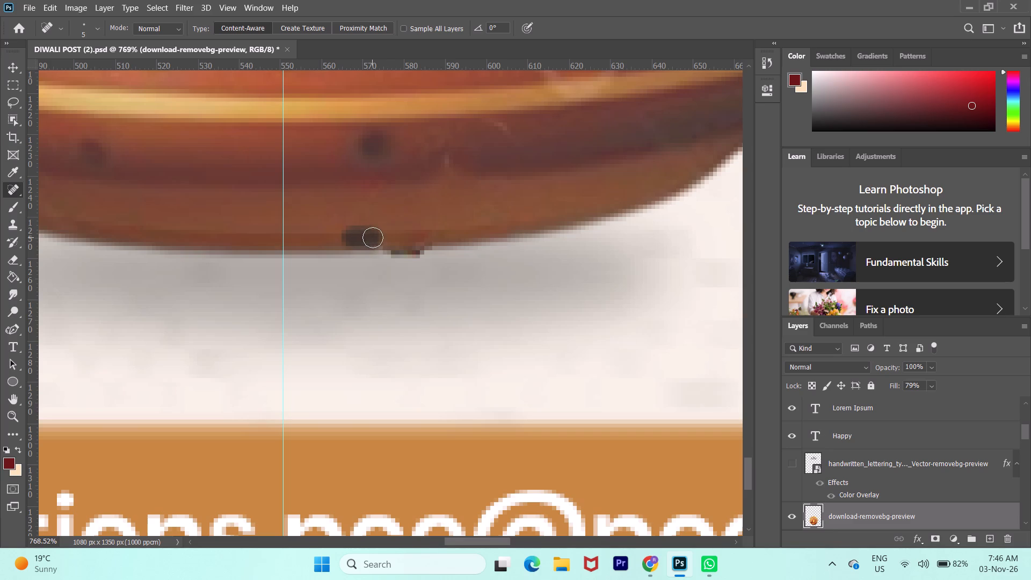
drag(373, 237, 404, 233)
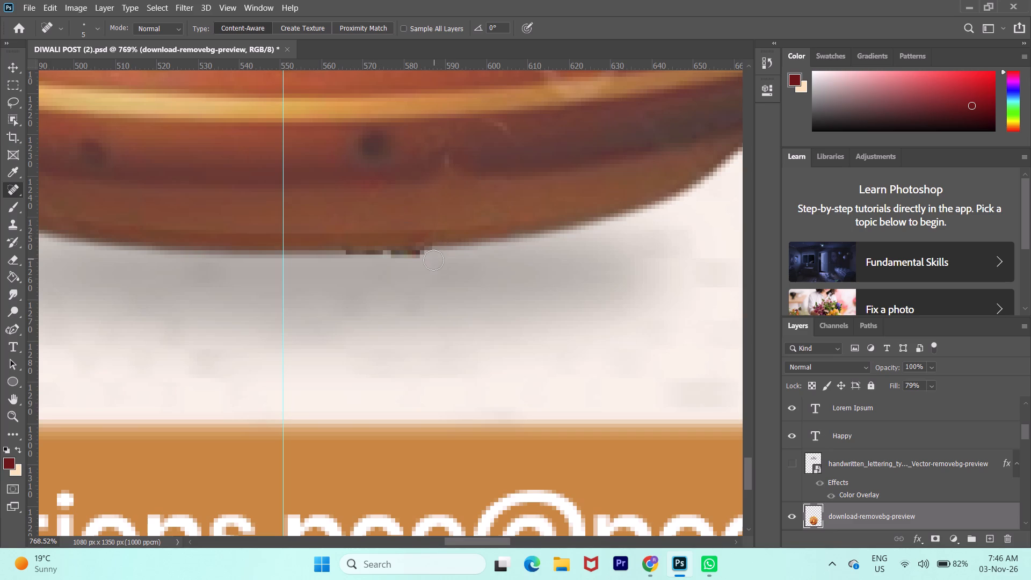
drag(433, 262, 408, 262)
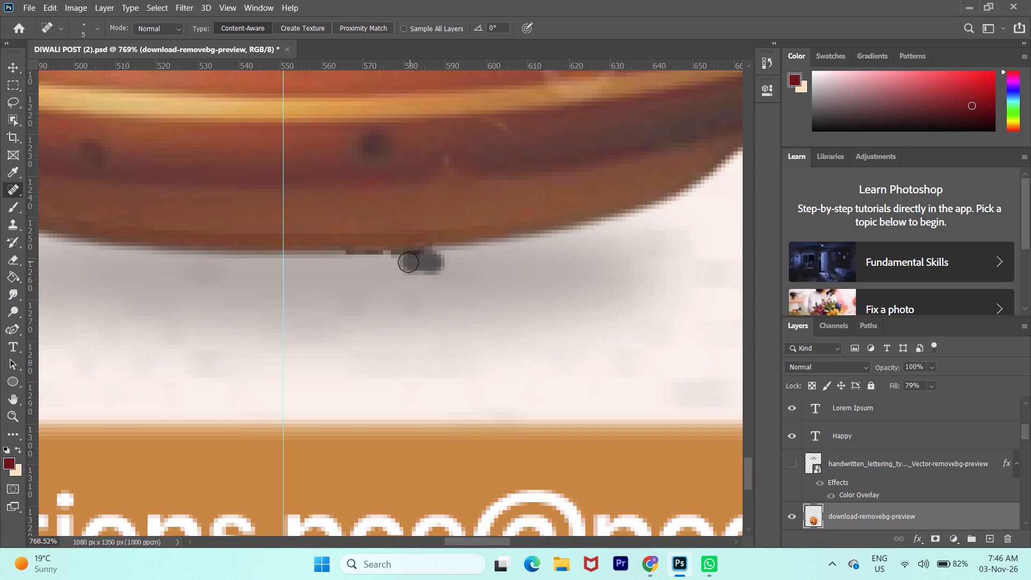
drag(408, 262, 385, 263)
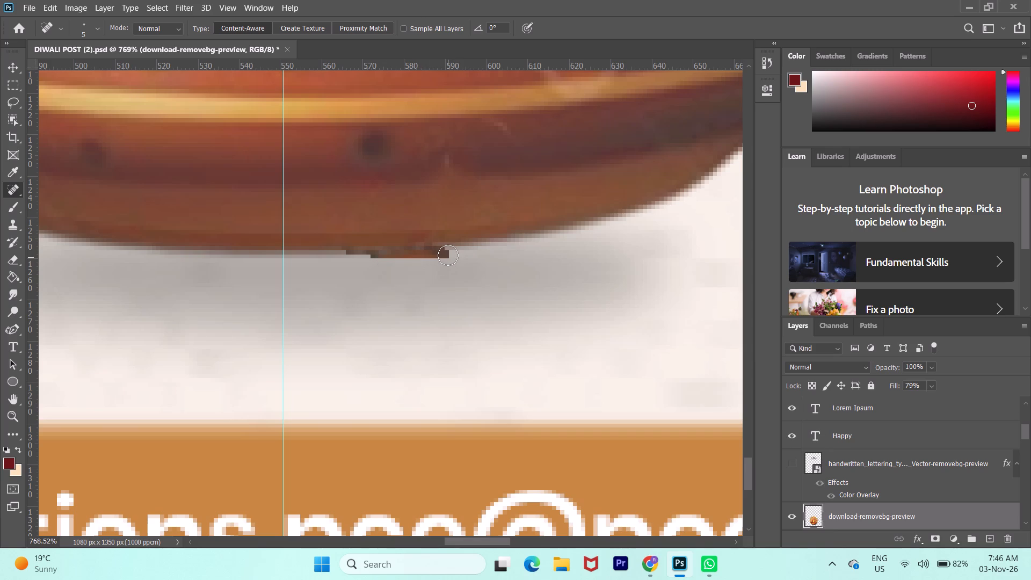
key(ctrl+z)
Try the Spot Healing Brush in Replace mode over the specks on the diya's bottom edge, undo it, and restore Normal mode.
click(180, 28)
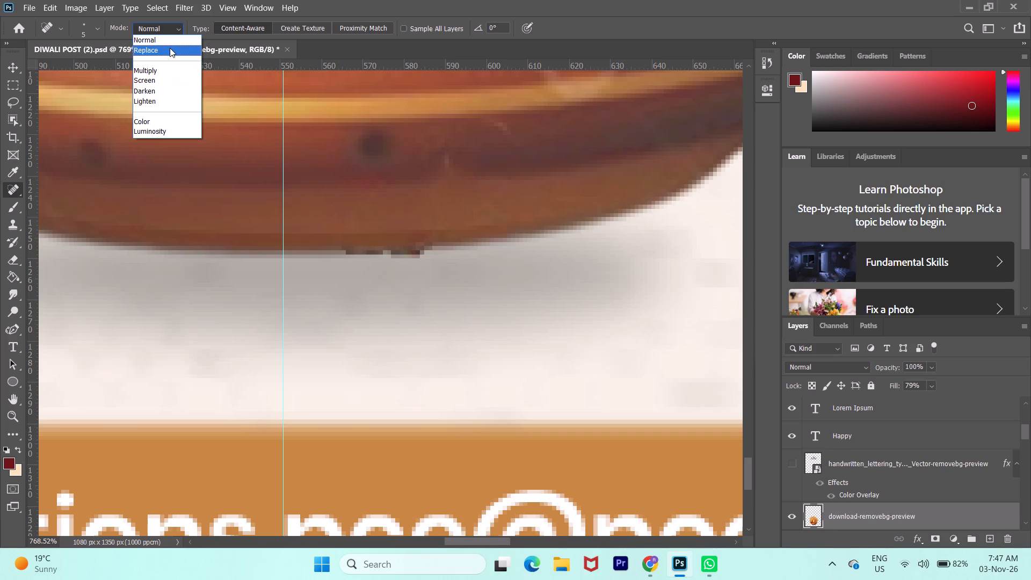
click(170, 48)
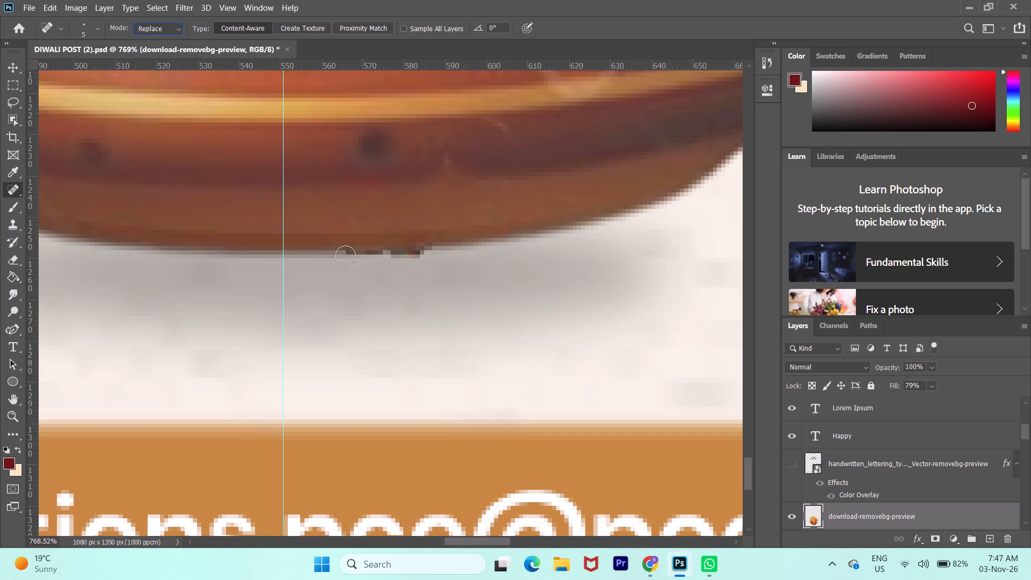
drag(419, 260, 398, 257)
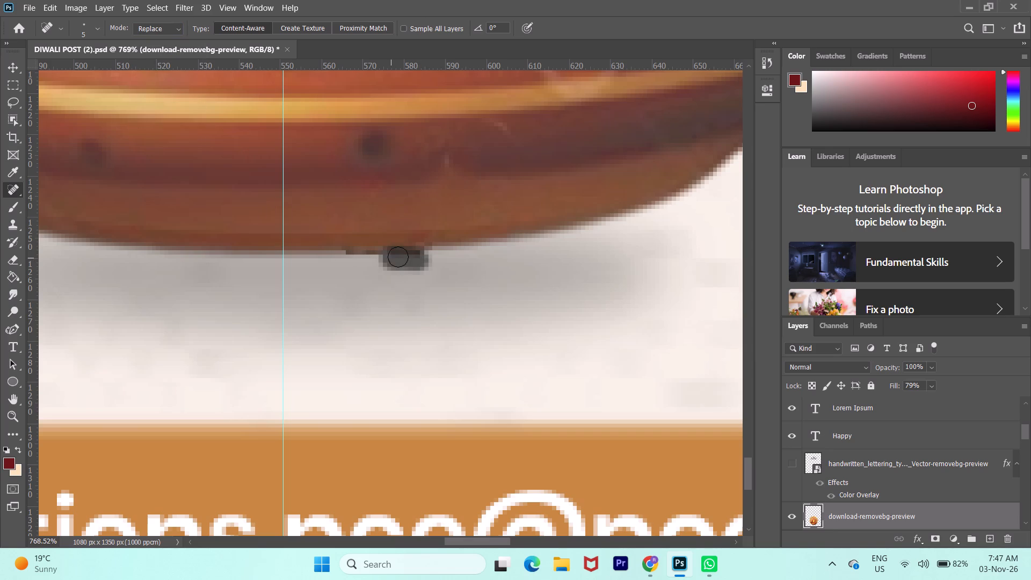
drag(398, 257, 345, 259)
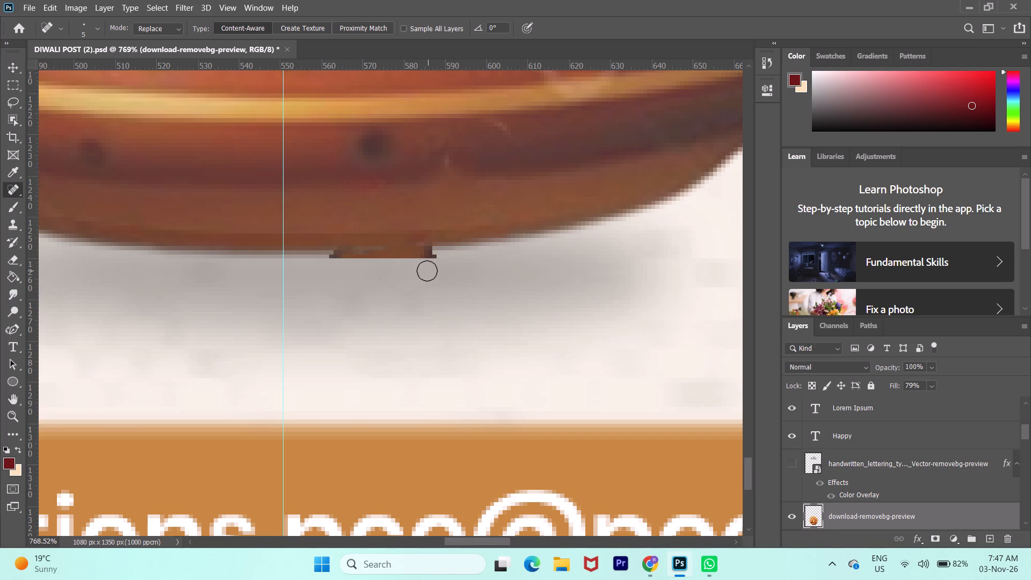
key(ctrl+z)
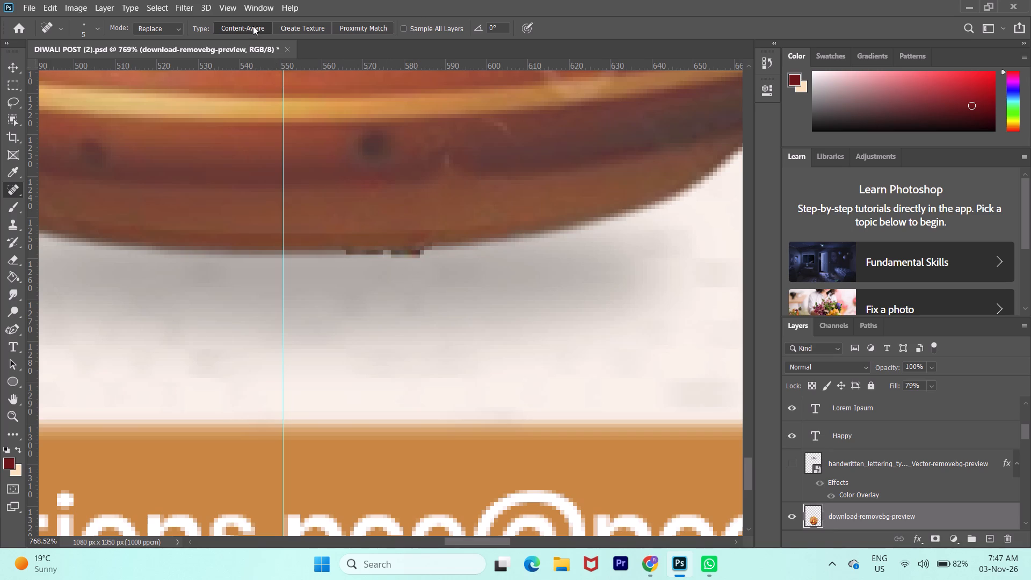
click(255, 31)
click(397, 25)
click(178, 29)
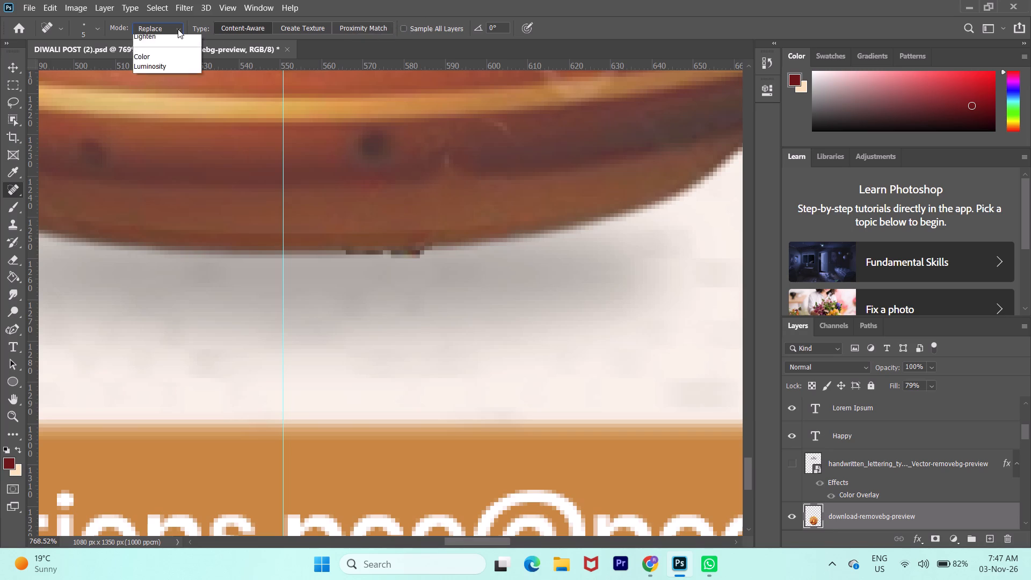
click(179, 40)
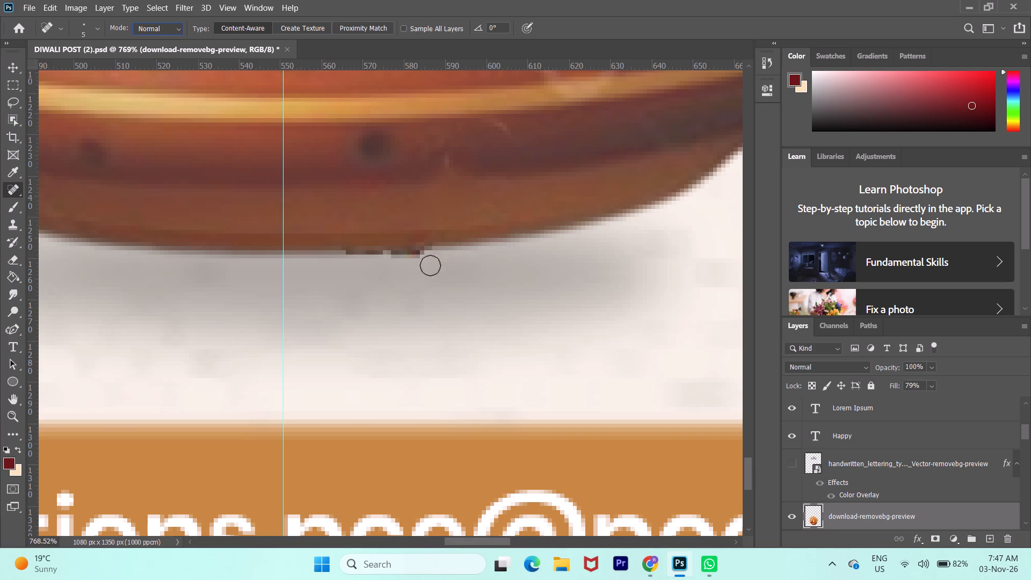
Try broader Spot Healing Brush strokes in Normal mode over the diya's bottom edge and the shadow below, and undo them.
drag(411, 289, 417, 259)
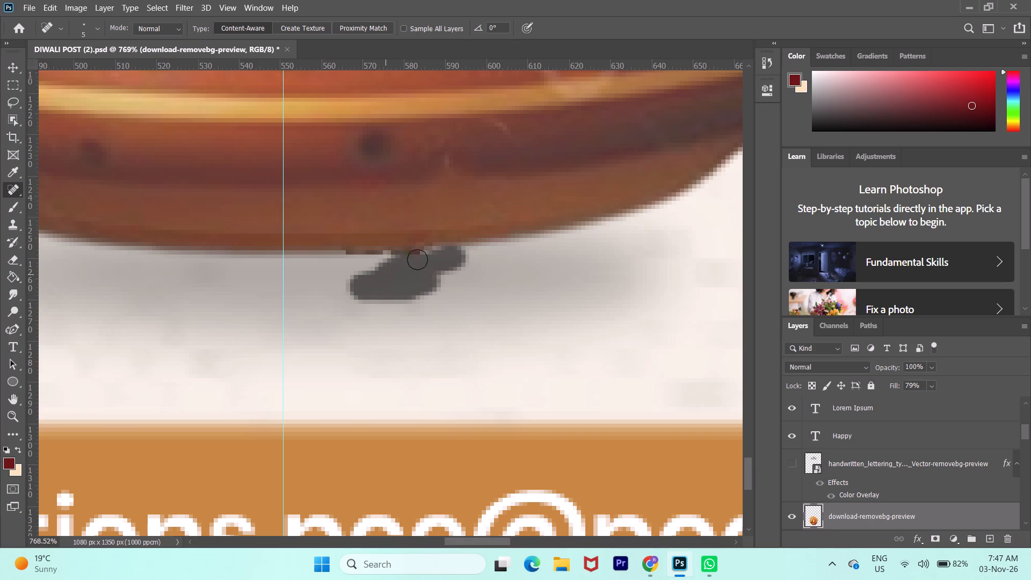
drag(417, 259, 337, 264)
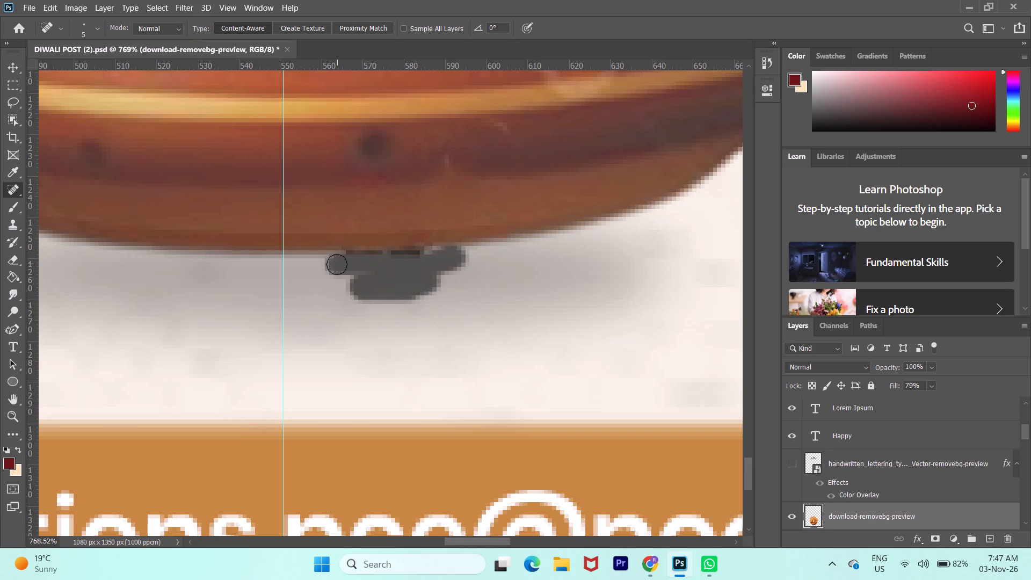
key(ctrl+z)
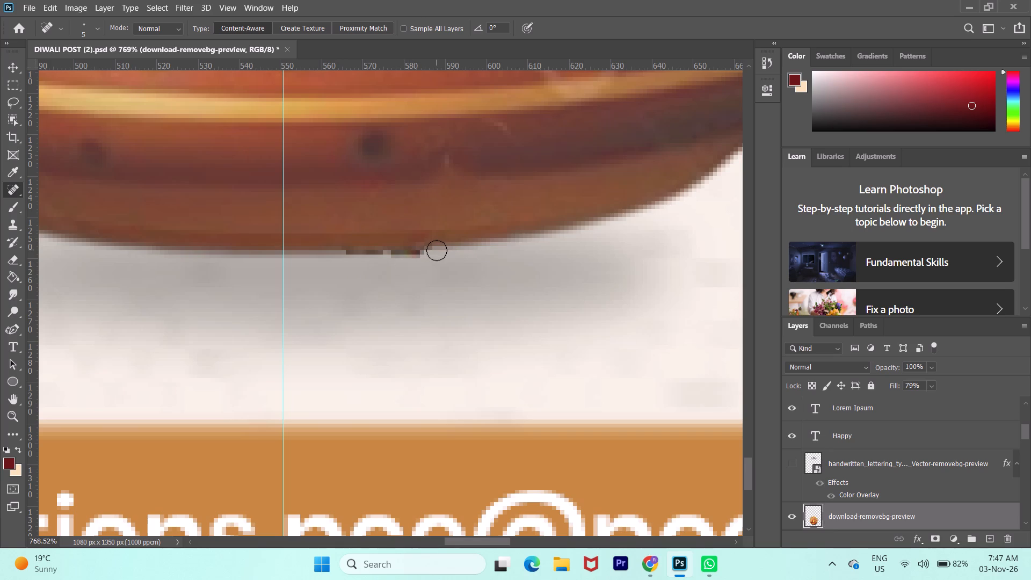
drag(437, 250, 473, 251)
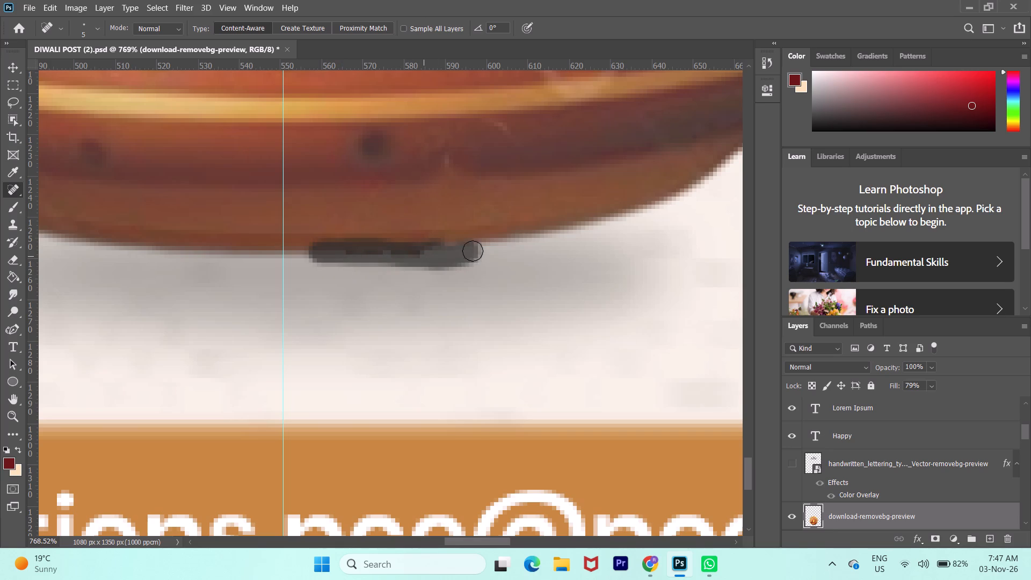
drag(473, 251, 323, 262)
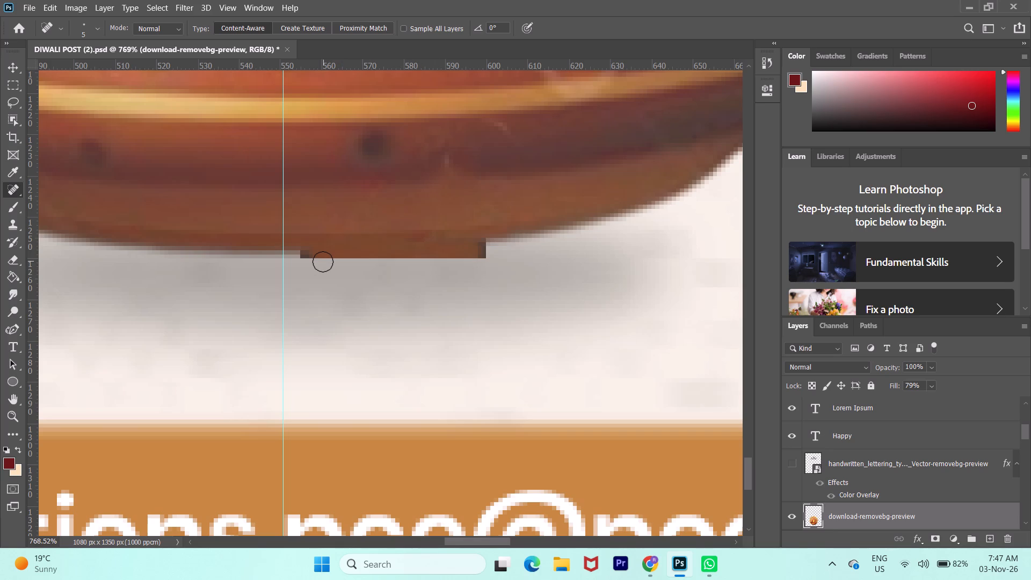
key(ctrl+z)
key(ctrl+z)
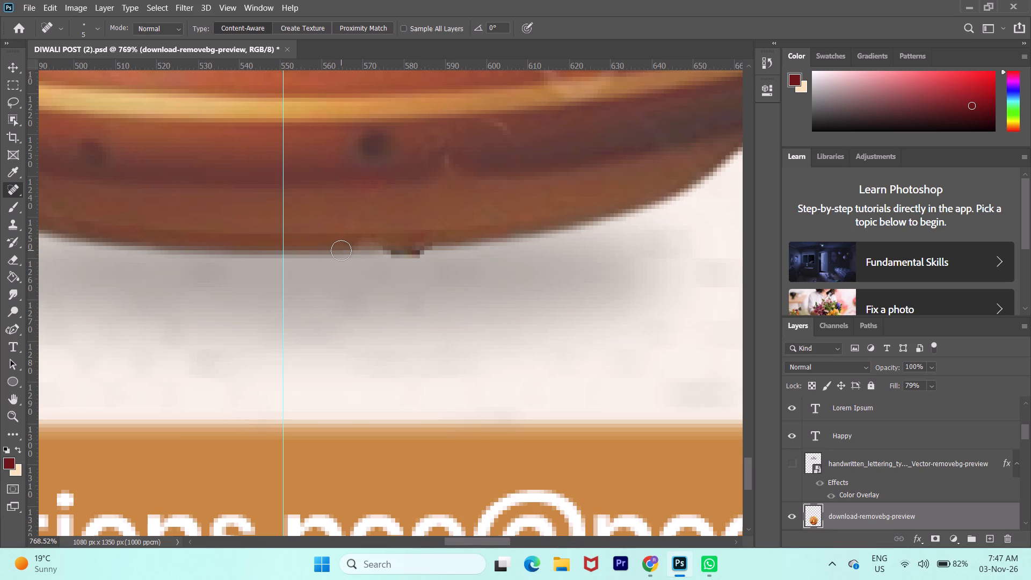
Paint a short Spot Healing Brush stroke at size 5 over the diya's bottom edge beside the dark speck.
drag(359, 244, 372, 242)
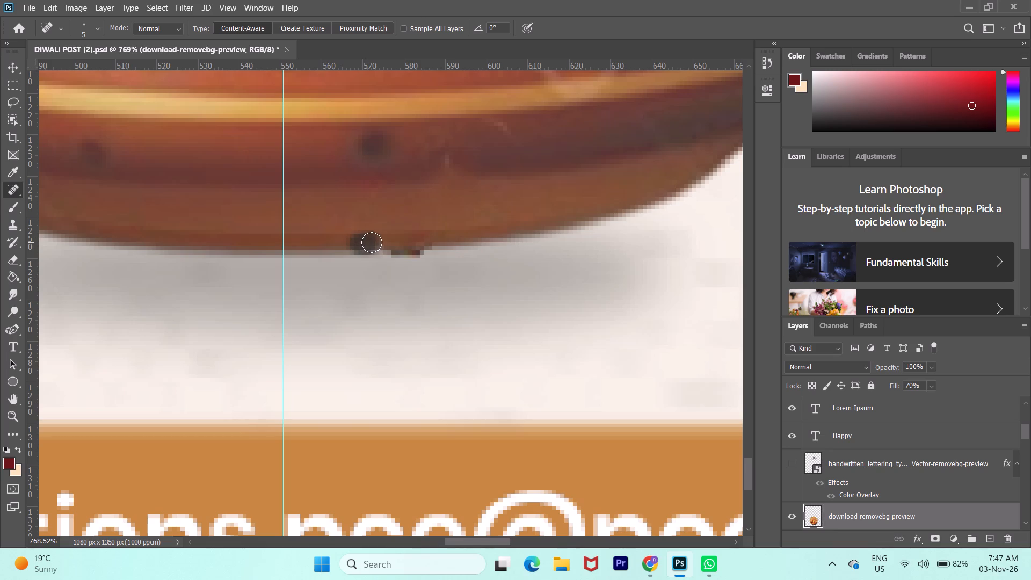
drag(372, 242, 397, 233)
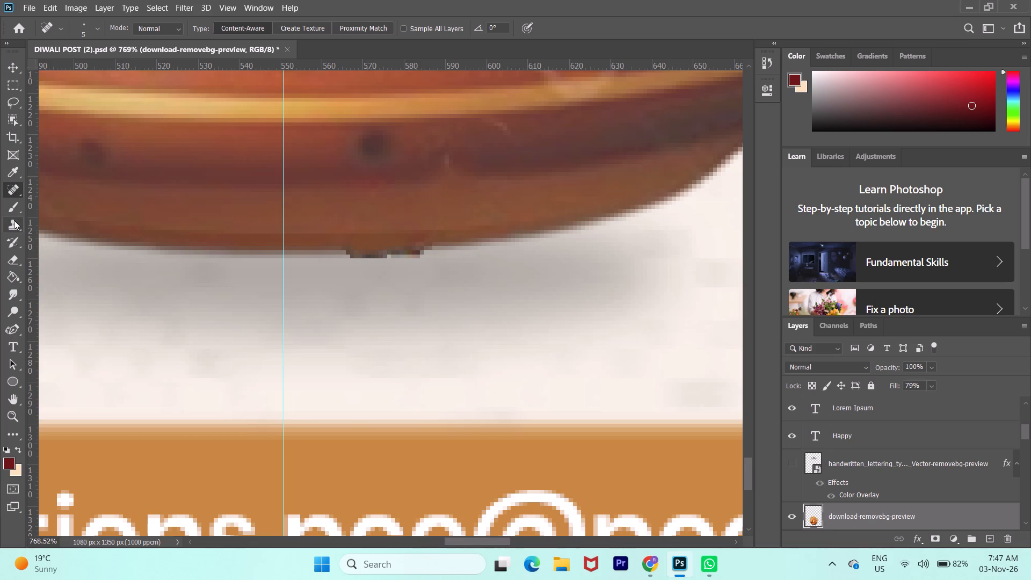
Erase the dark specks just below the diya's bottom edge using the Eraser at size 10.
click(10, 263)
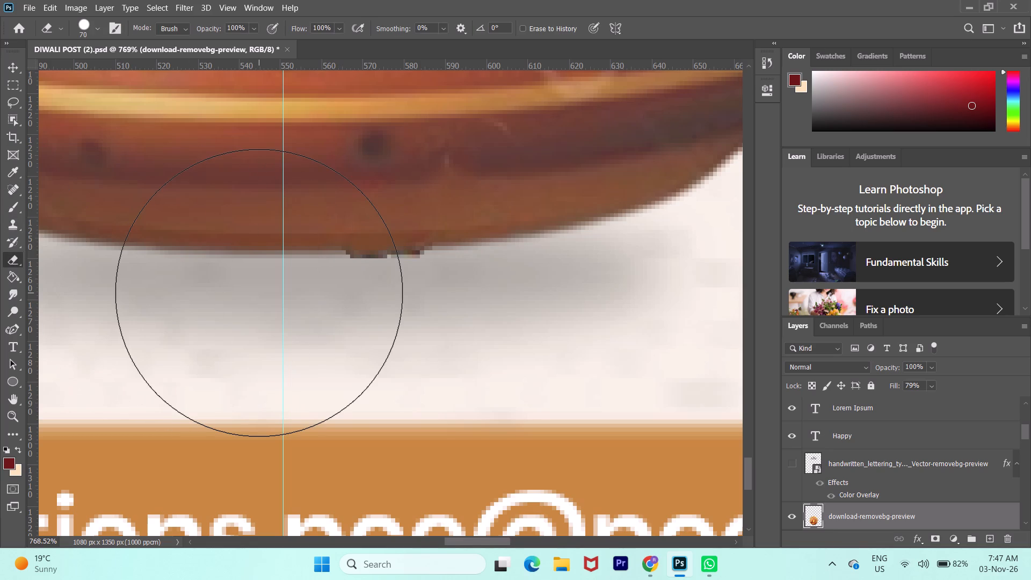
text([[[[[[[[)
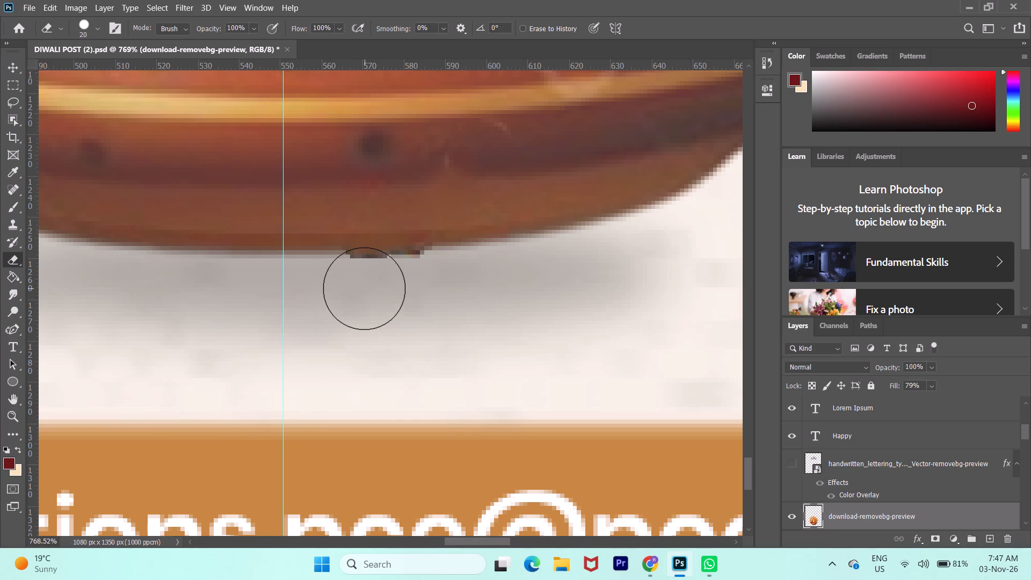
text([[)
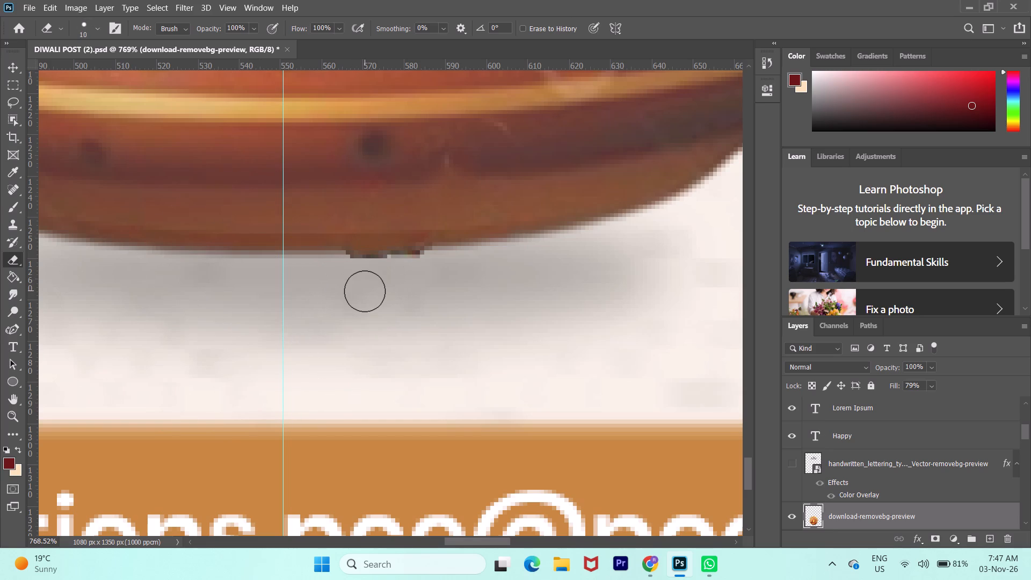
click(361, 272)
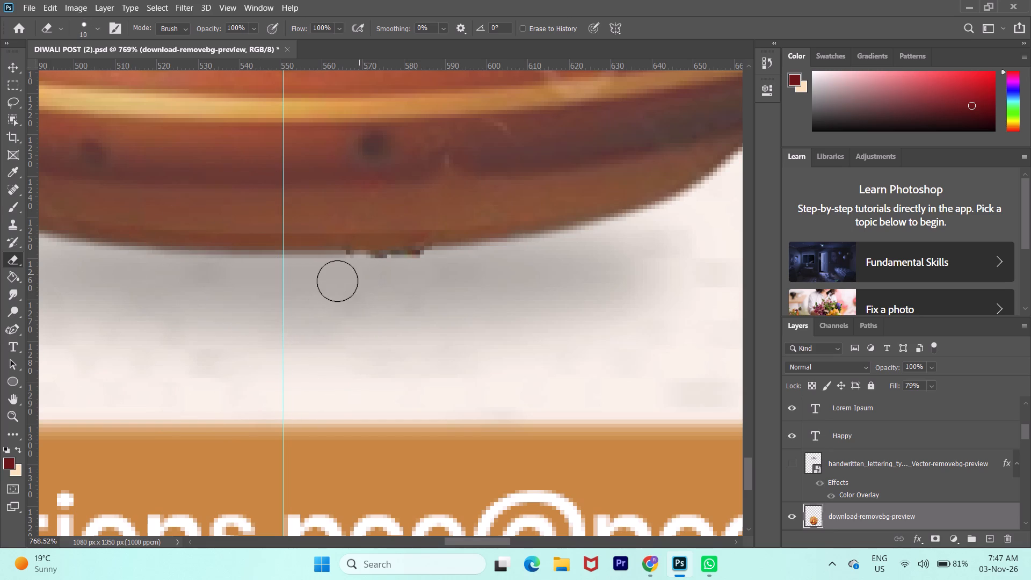
click(379, 275)
drag(398, 273, 414, 272)
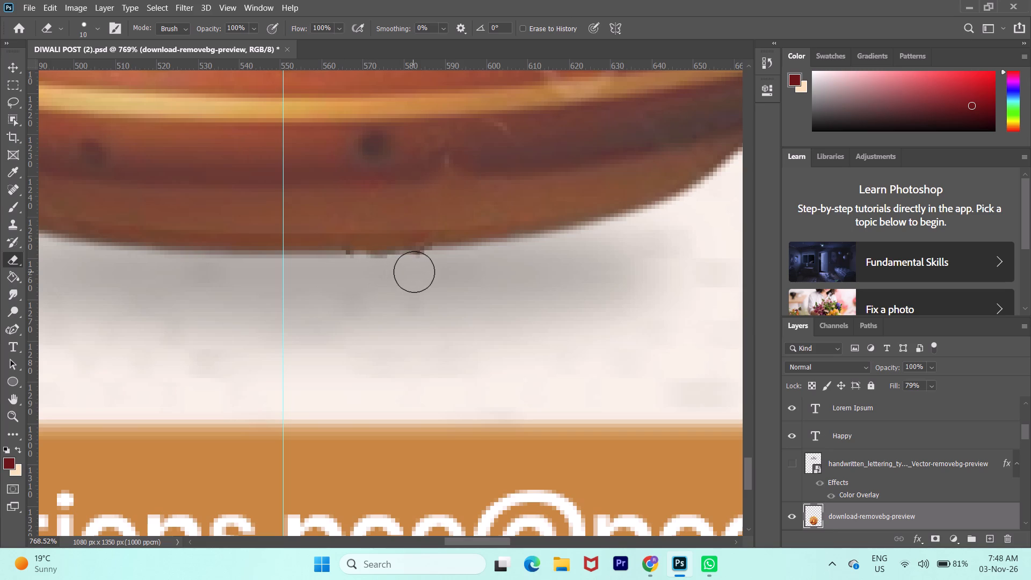
drag(414, 272, 434, 270)
Clean the remaining jagged pixels along the diya's bottom edge, right of the vertical centre guide, with the size 10 Eraser.
alt+scroll(434, 270, up, 1)
alt+scroll(434, 270, down, 1)
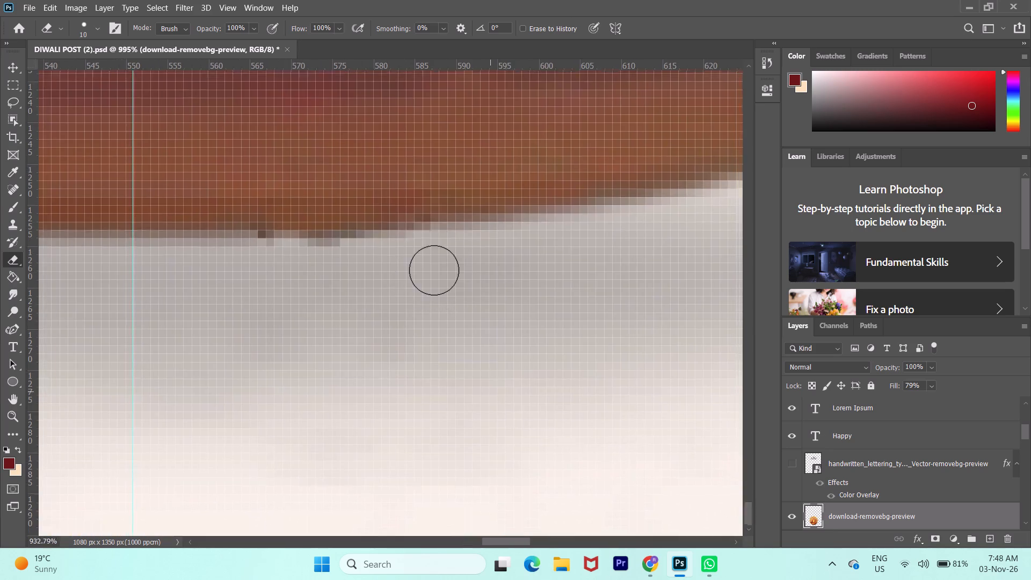
alt+scroll(434, 270, down, 3)
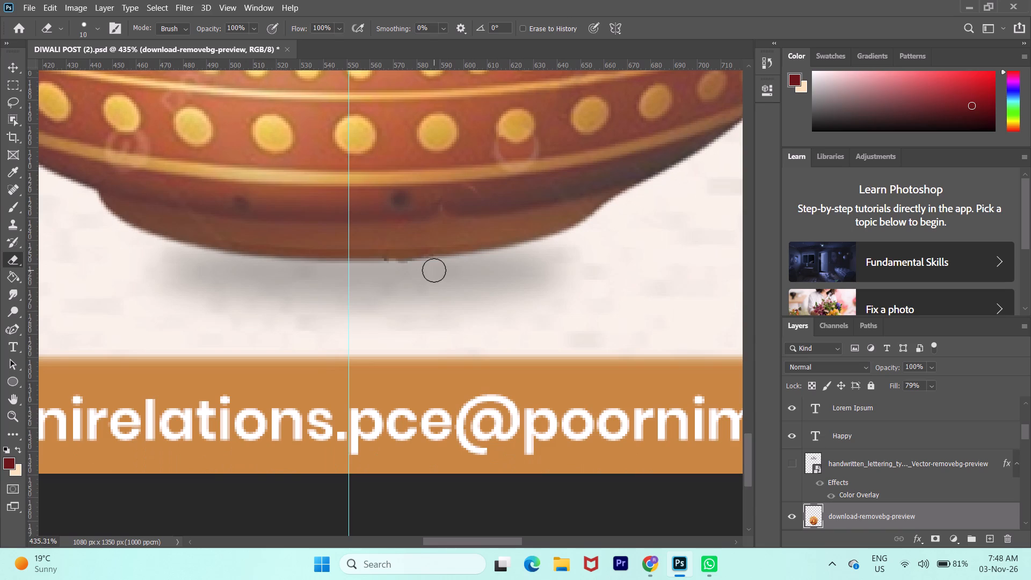
alt+scroll(434, 270, up, 3)
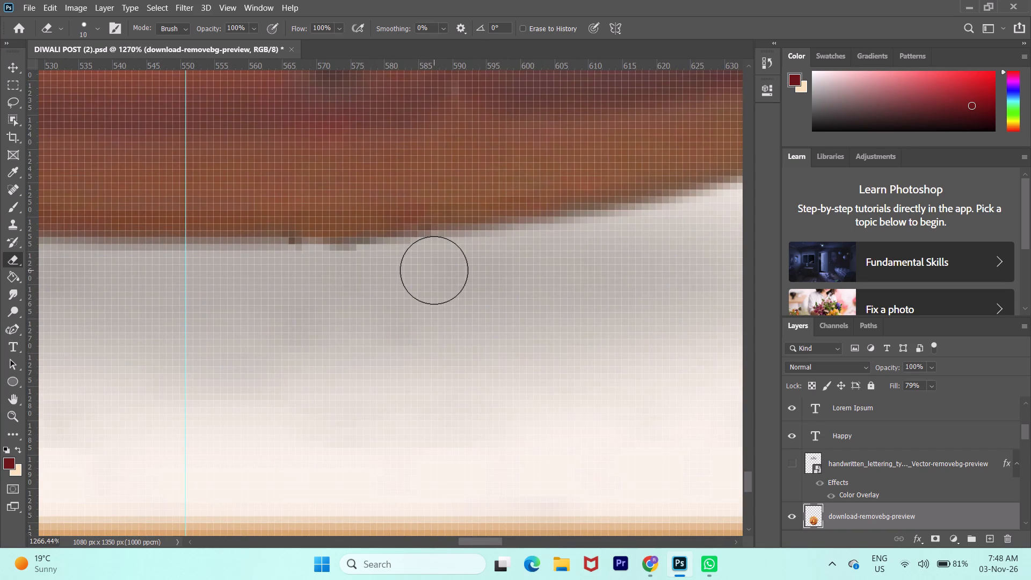
click(340, 279)
click(300, 279)
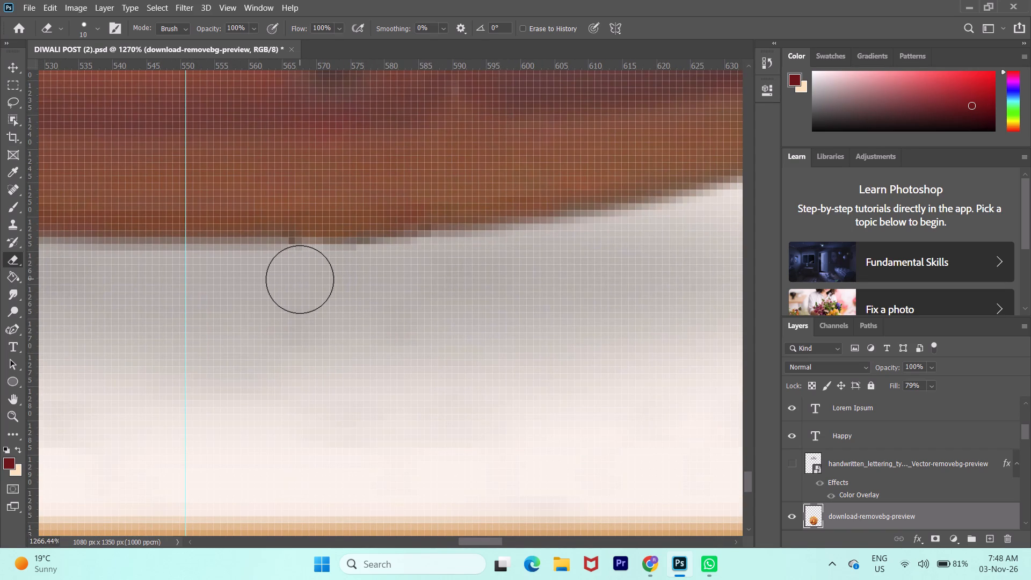
click(358, 279)
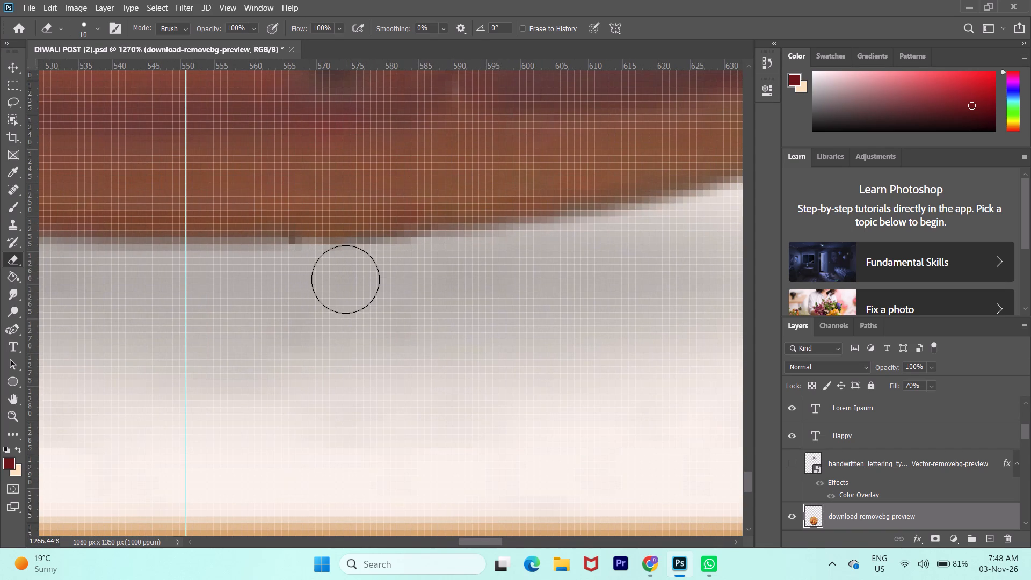
click(345, 279)
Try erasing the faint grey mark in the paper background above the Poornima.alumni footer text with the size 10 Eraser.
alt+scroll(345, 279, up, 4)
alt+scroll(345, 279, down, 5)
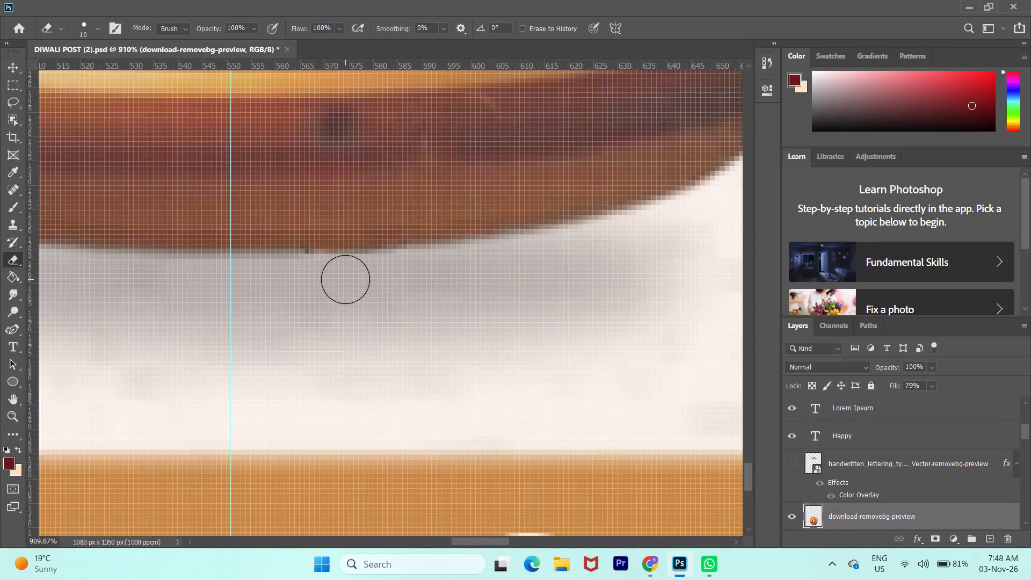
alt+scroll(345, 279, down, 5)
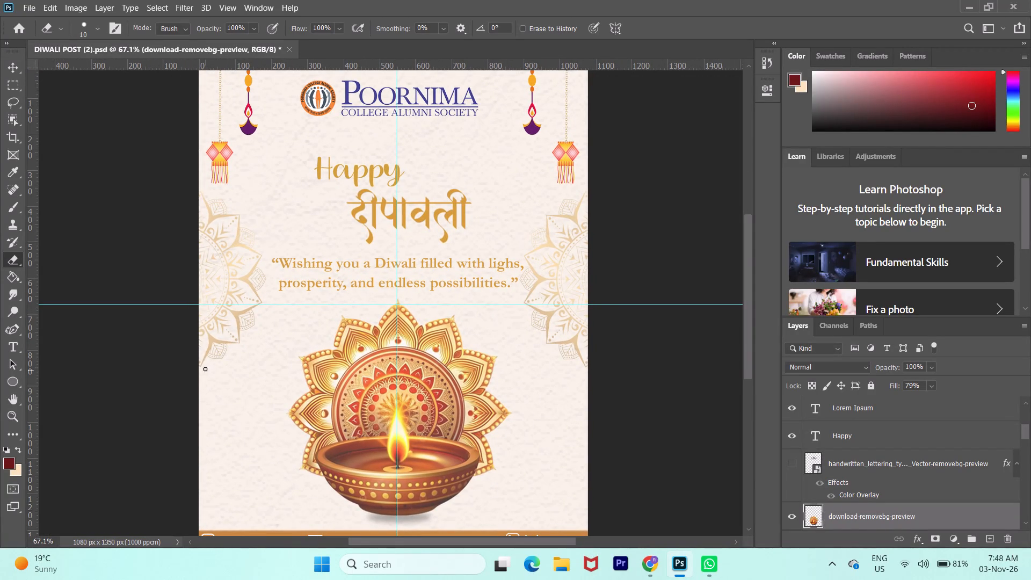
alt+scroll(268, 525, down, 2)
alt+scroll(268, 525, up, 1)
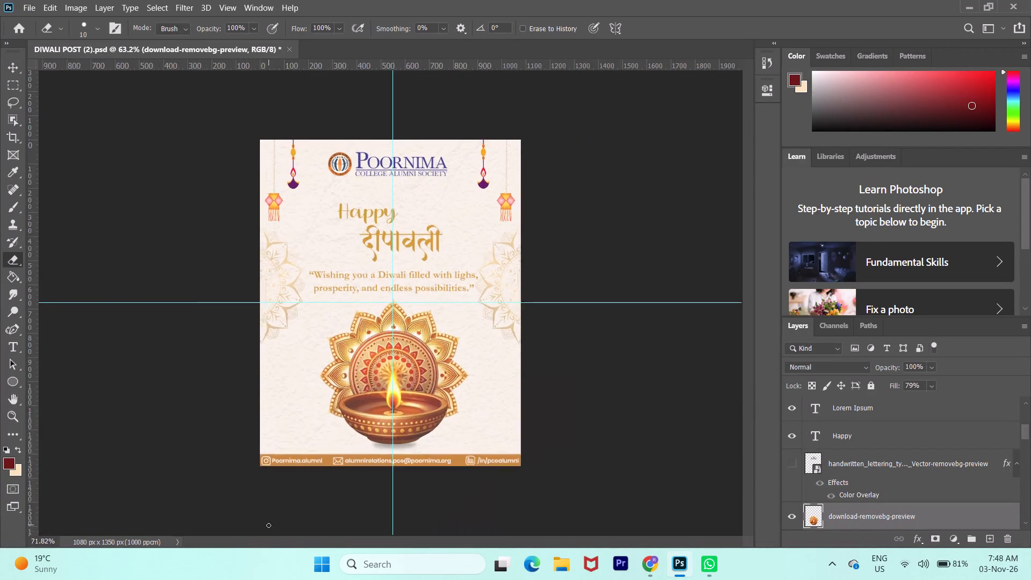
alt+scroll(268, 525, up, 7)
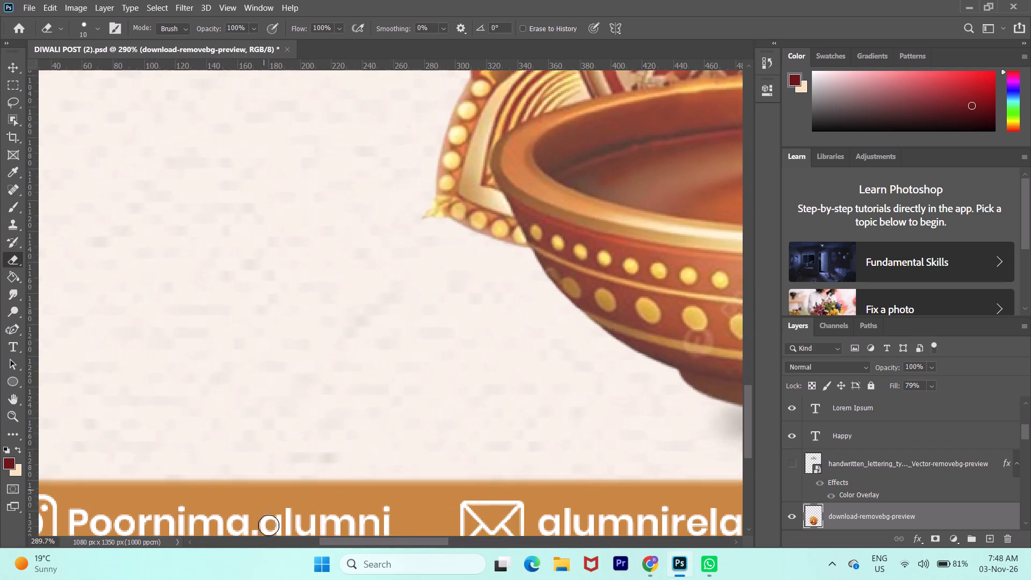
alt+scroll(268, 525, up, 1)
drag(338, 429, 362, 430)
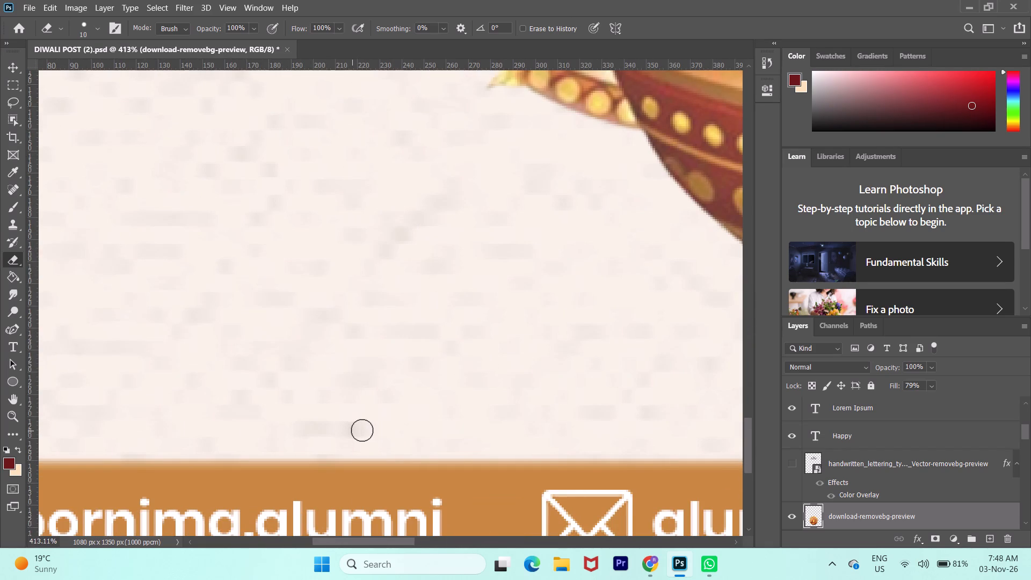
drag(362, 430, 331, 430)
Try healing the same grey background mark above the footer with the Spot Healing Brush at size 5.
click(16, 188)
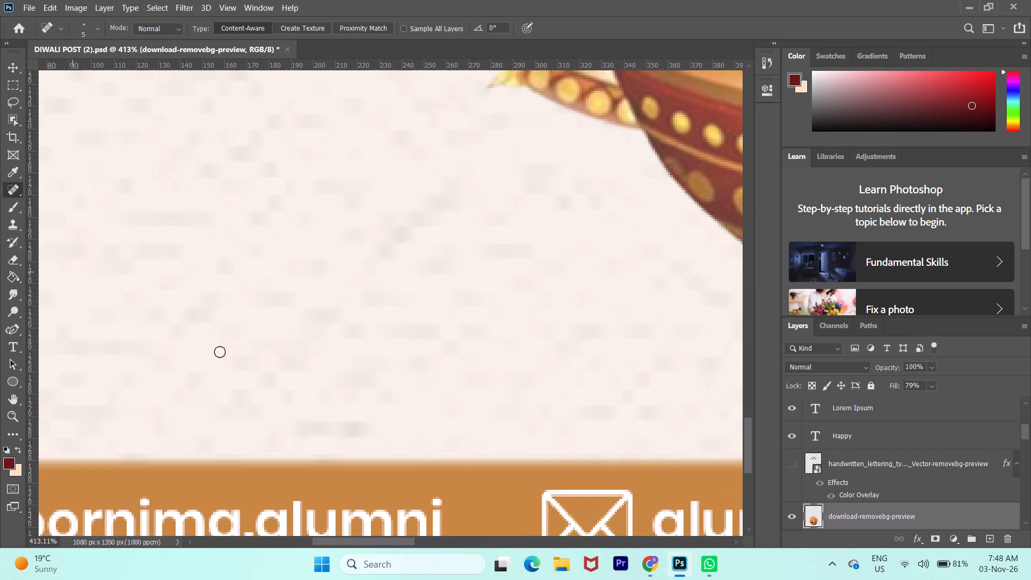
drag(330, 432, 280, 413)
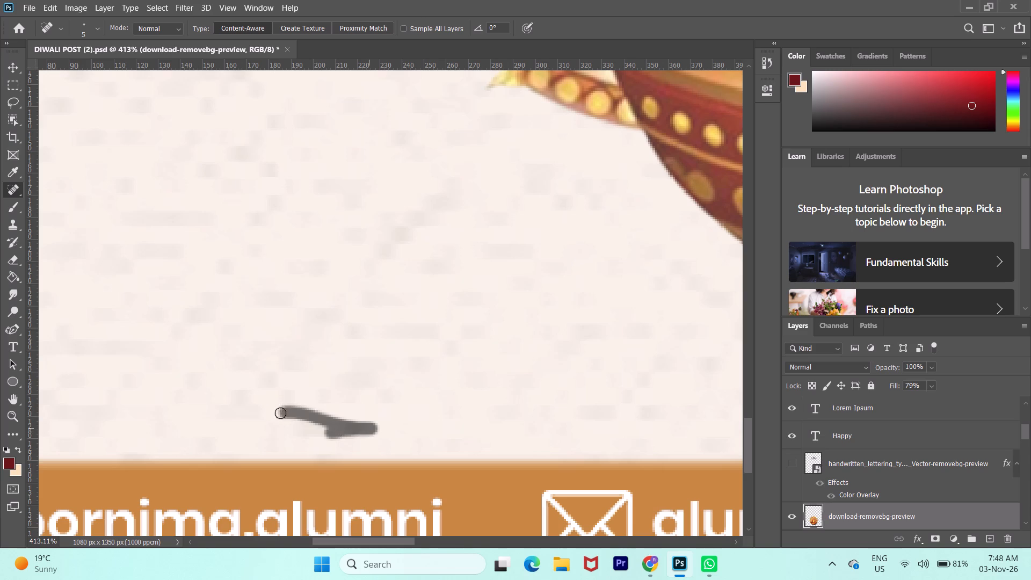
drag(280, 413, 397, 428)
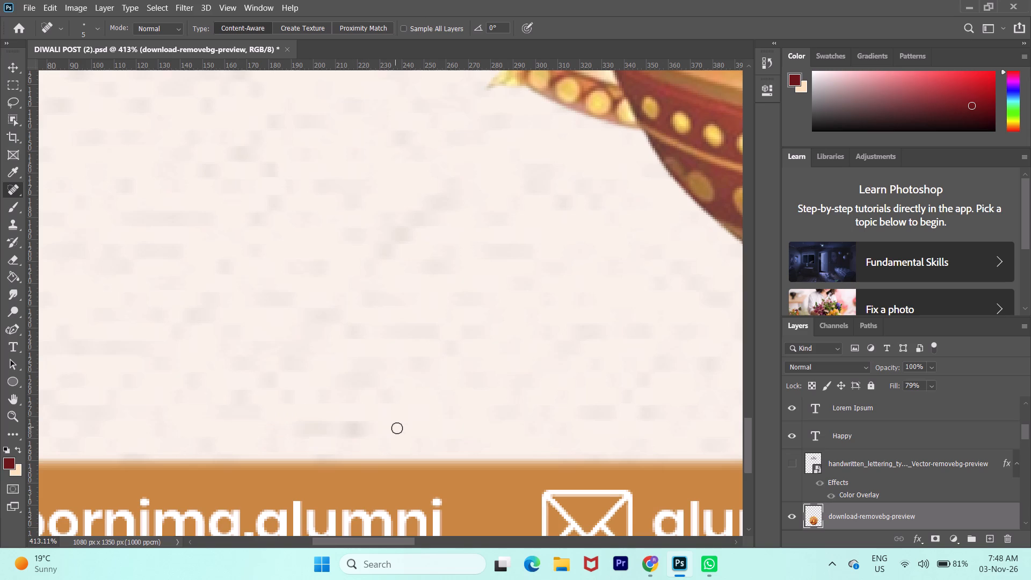
Examine the whole poster to check the cleaned diya and the overall layout.
alt+scroll(397, 428, up, 2)
alt+scroll(397, 428, down, 4)
alt+scroll(397, 428, right, 1)
alt+scroll(397, 428, up, 2)
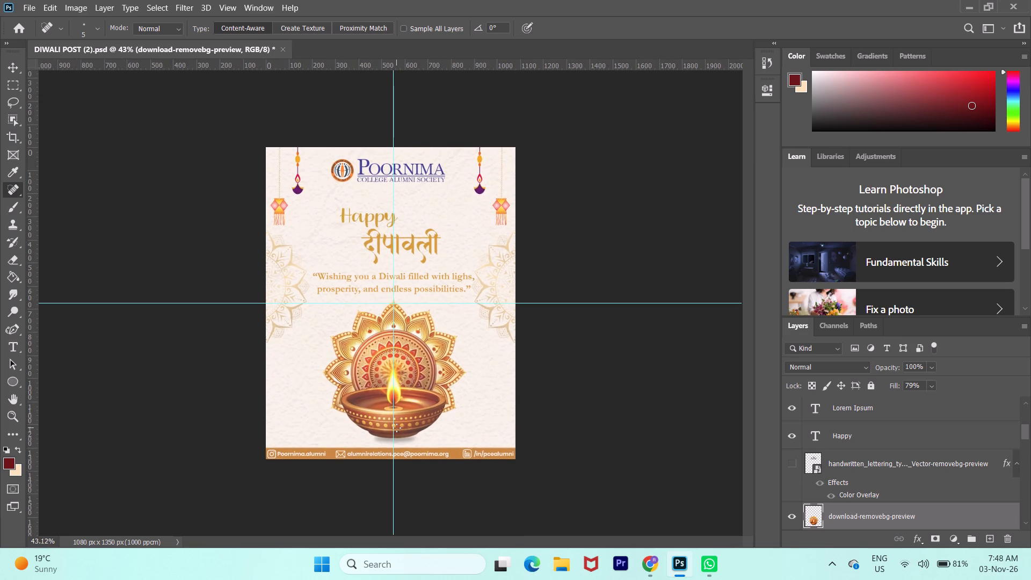
alt+scroll(397, 428, up, 1)
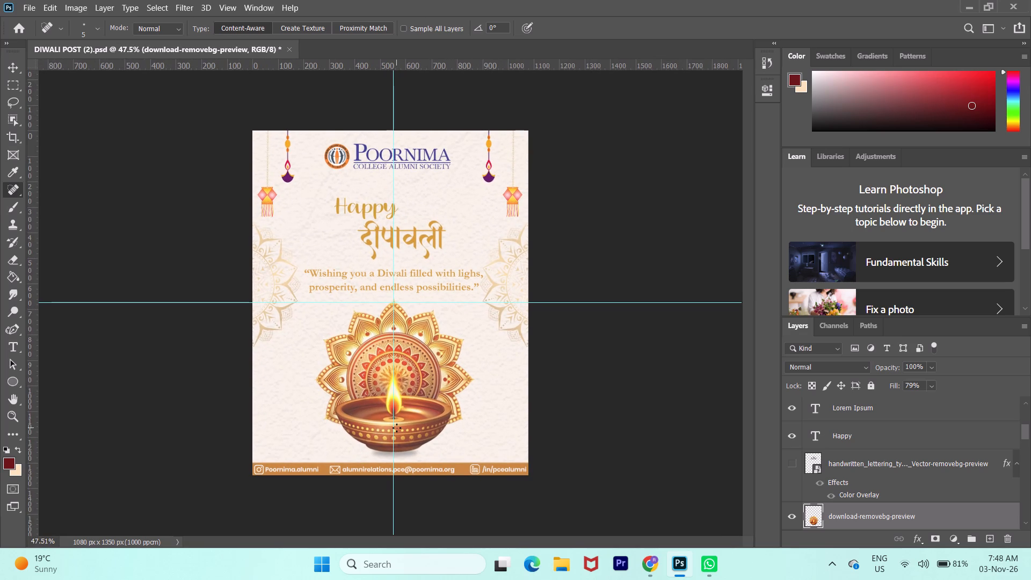
alt+scroll(397, 428, up, 1)
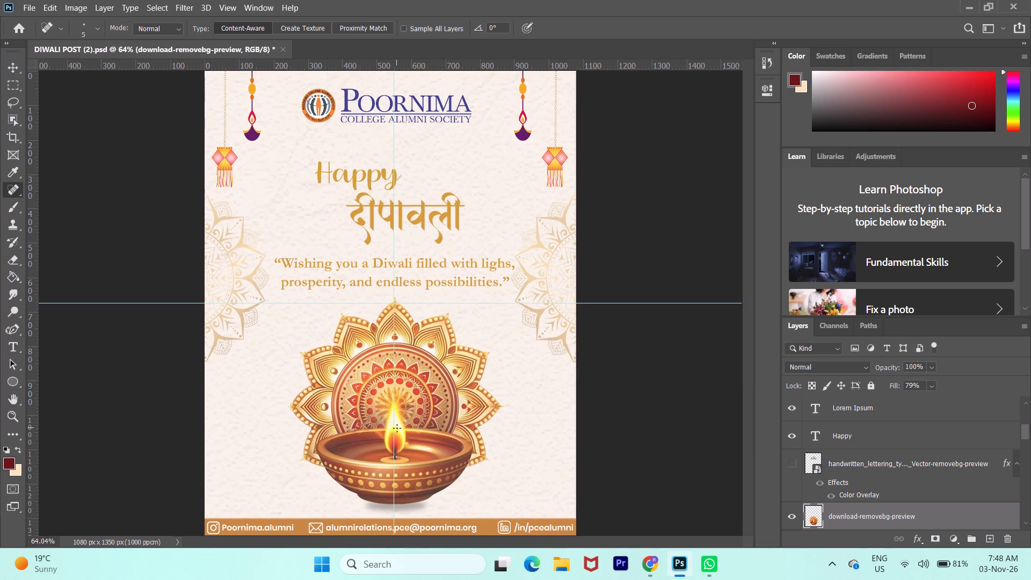
Deselect the diya layer and place a new vertical guide at about X 1000 px, through the right-hand mandala.
key(v)
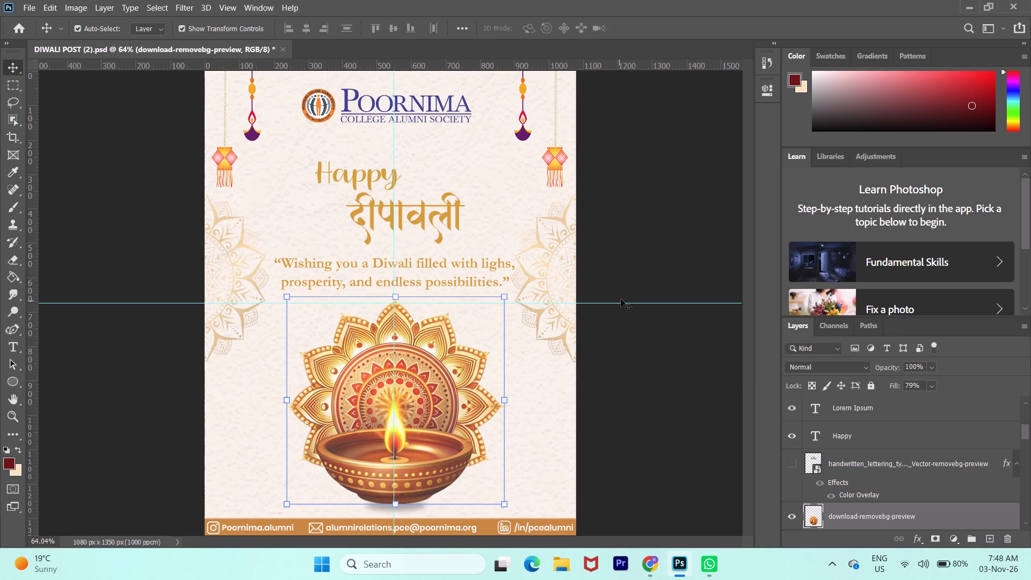
click(564, 272)
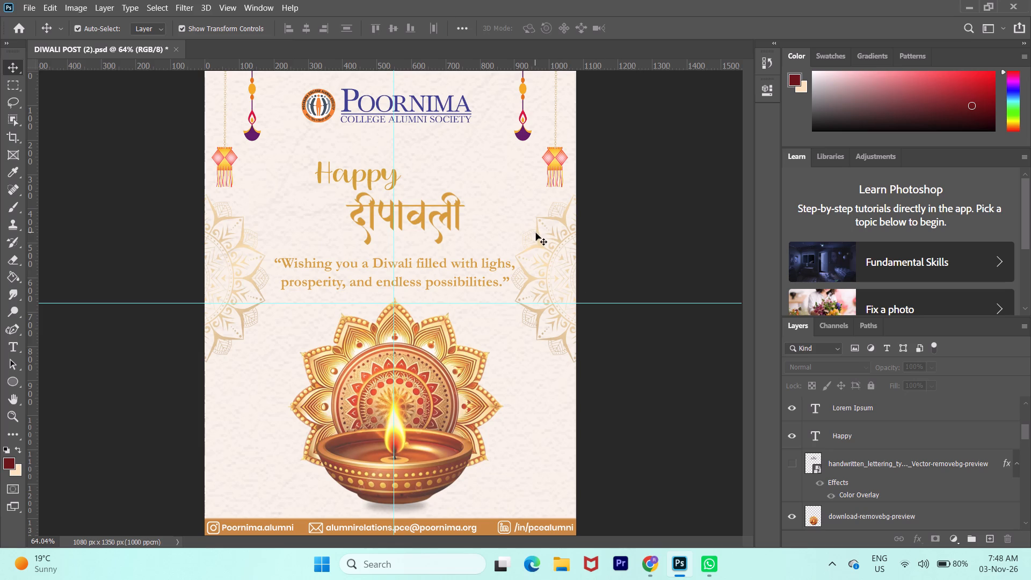
click(542, 235)
drag(32, 228, 575, 278)
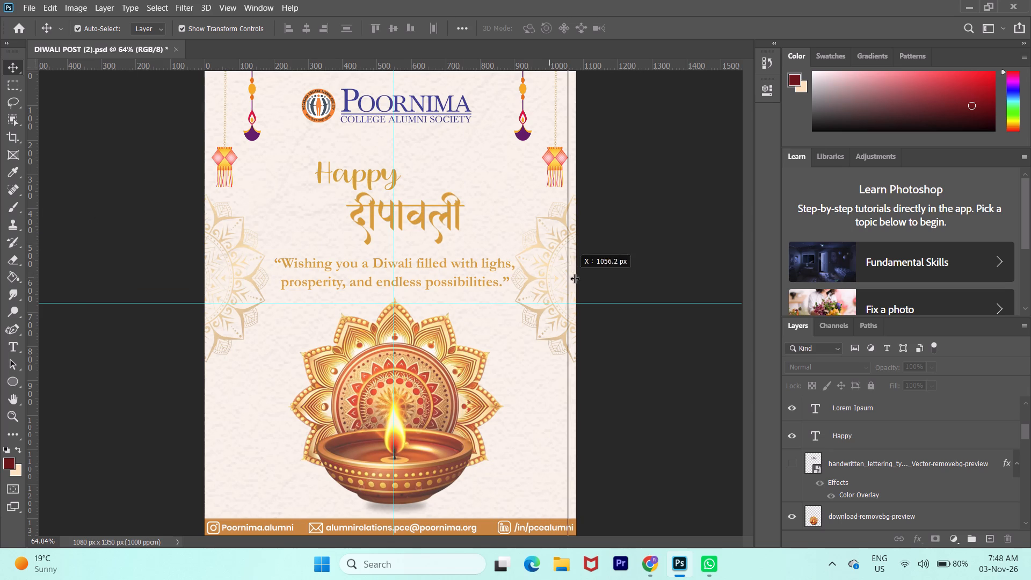
drag(575, 278, 550, 272)
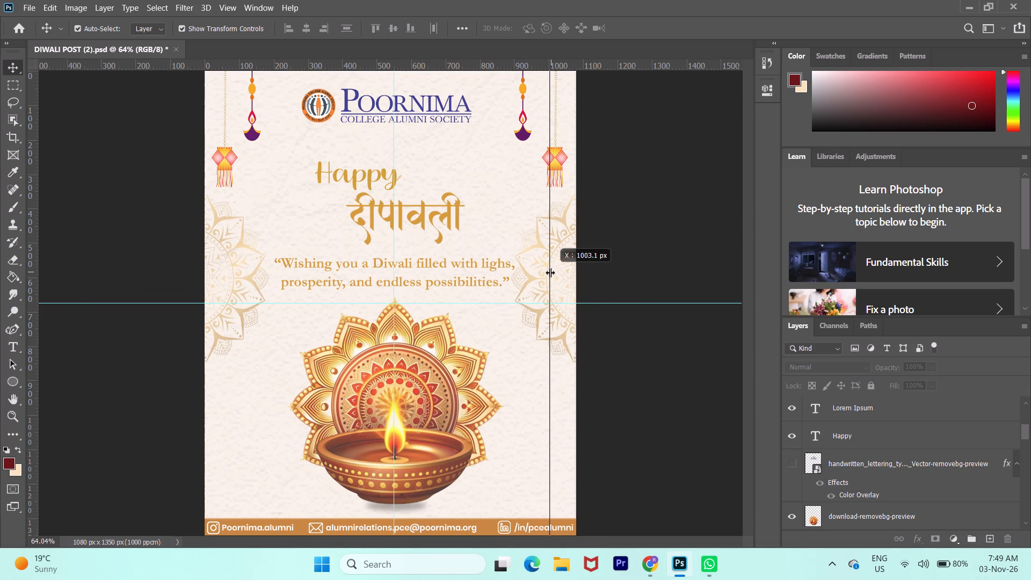
drag(550, 272, 556, 266)
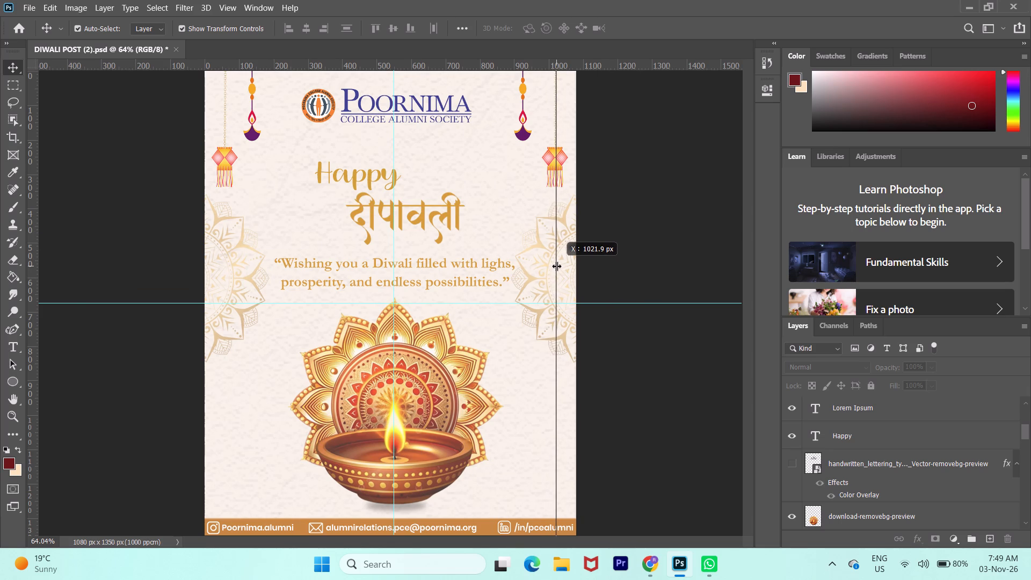
drag(556, 266, 556, 266)
drag(556, 266, 552, 265)
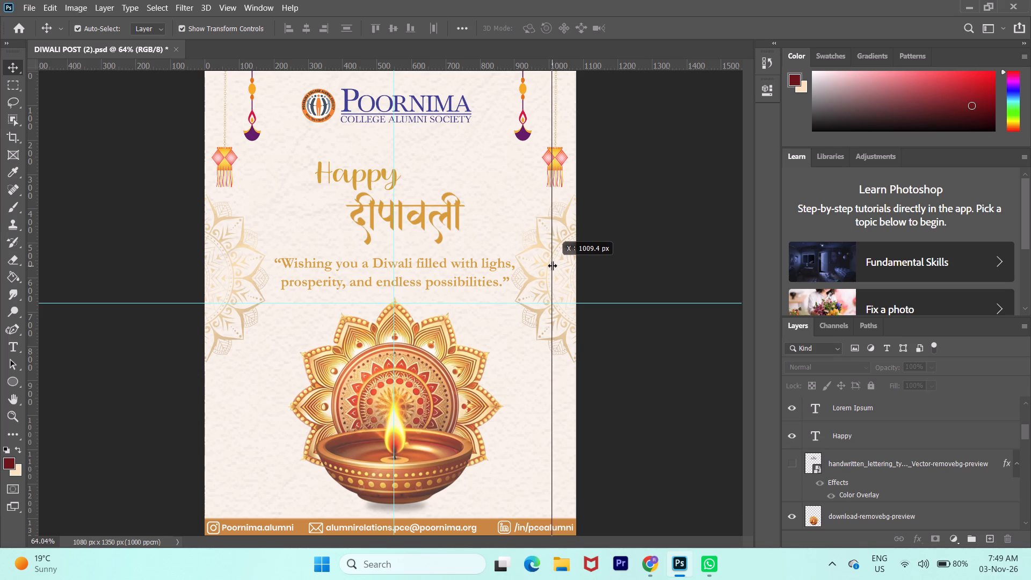
drag(552, 265, 551, 265)
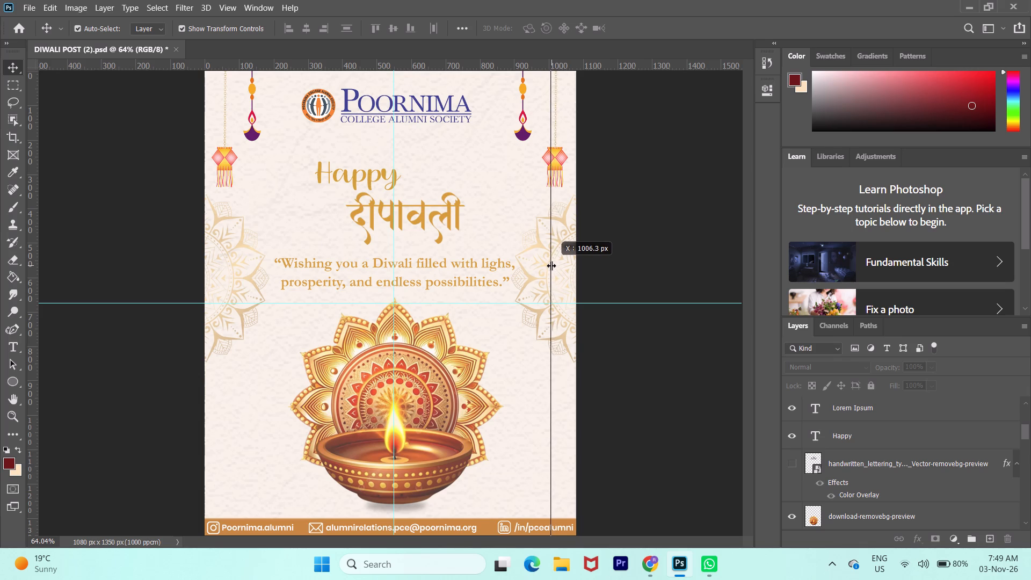
drag(551, 265, 549, 265)
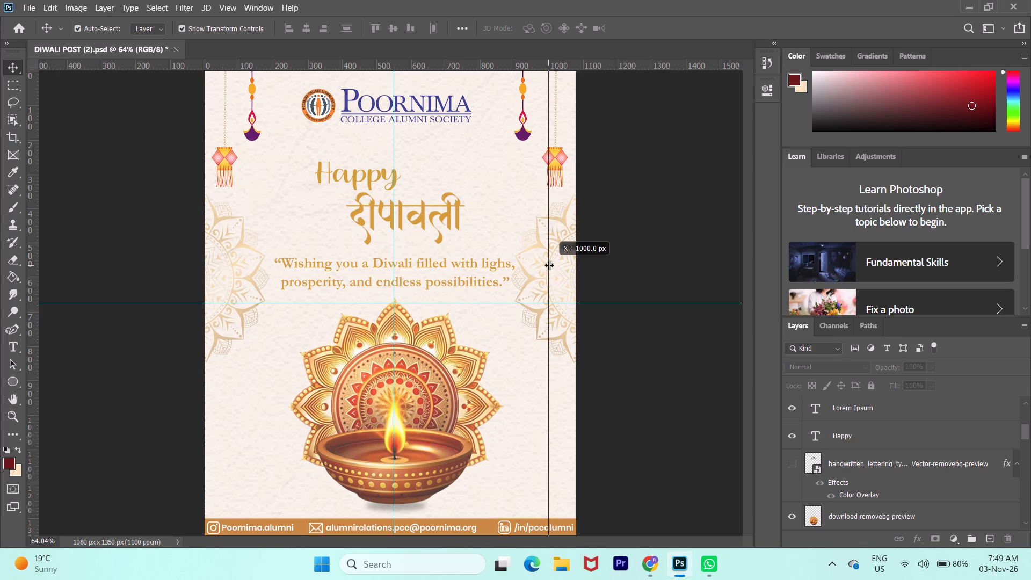
drag(549, 265, 549, 265)
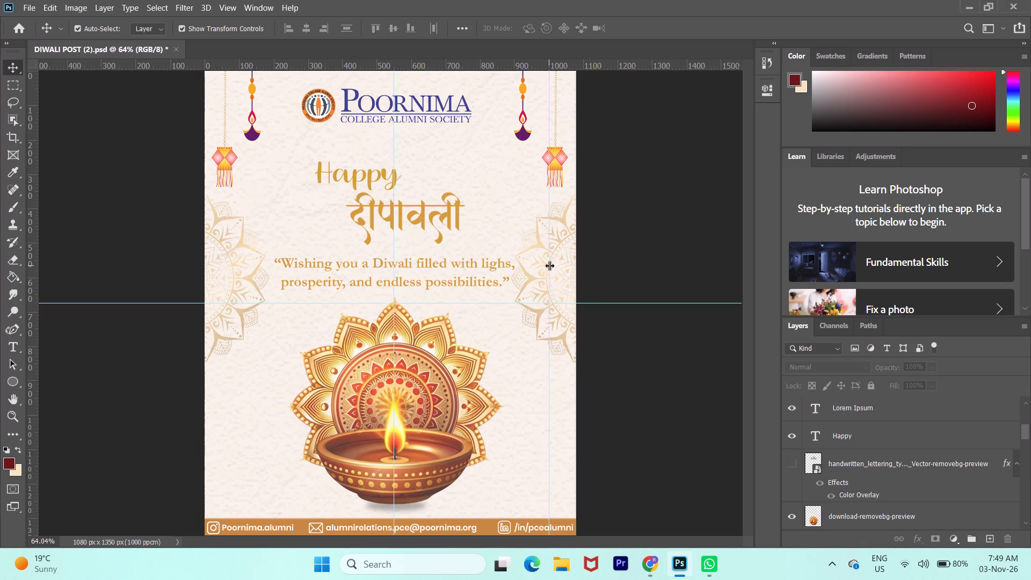
Remove both vertical guides from the poster and move the horizontal guide above the diya up to the canvas's top edge.
click(549, 265)
drag(549, 265, 547, 264)
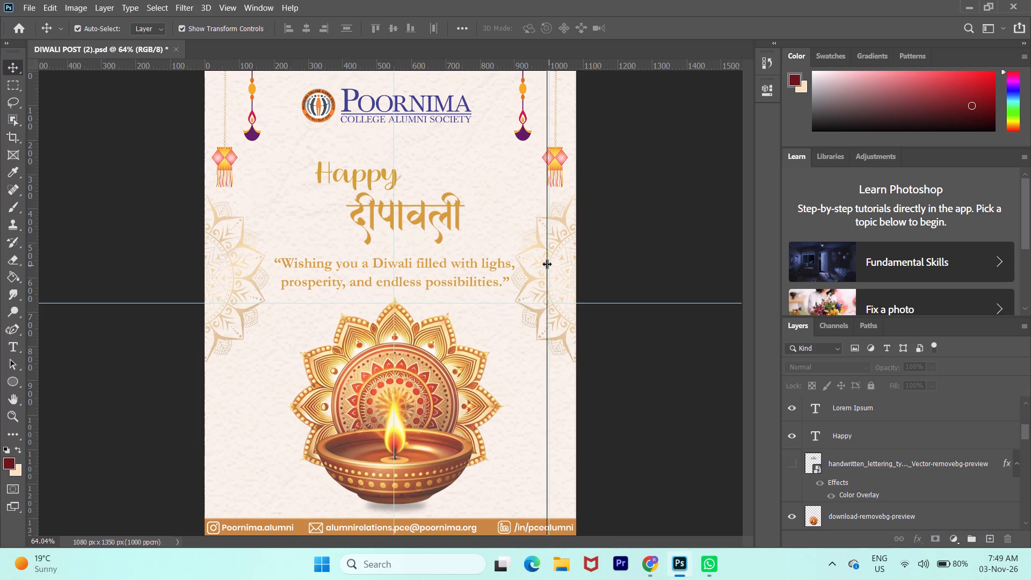
drag(547, 264, 0, 413)
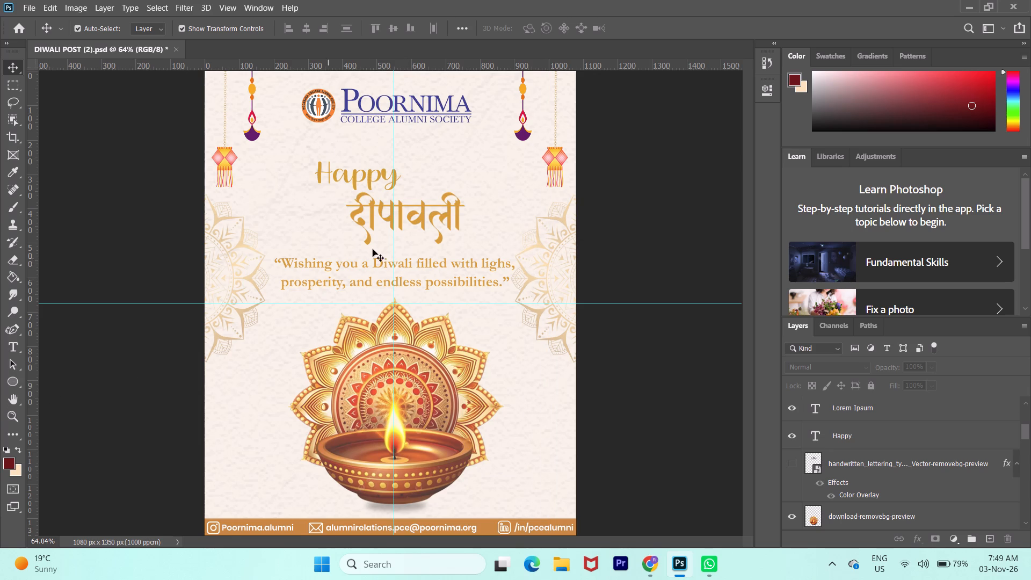
drag(395, 264, 0, 341)
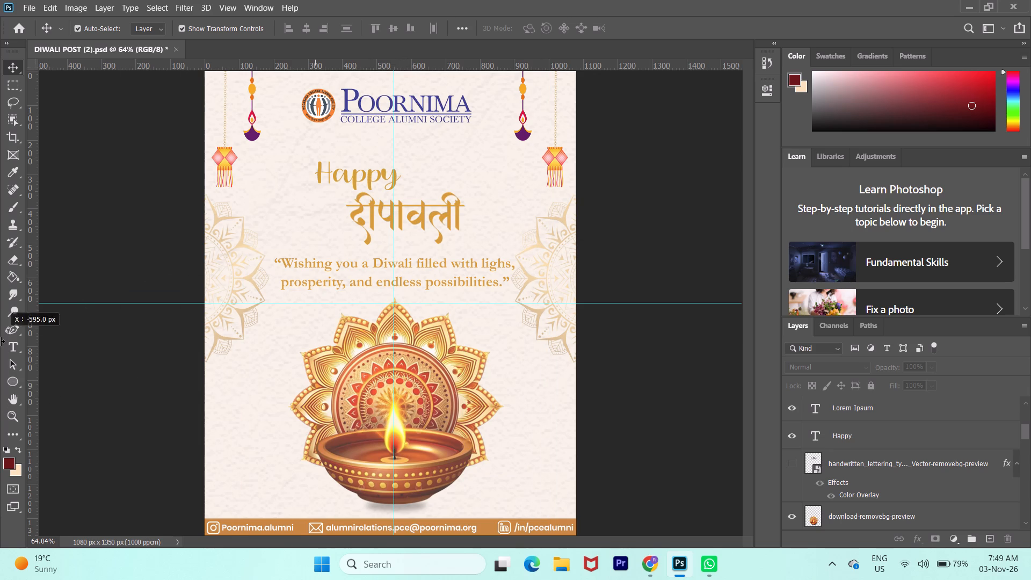
drag(0, 341, 0, 345)
drag(92, 303, 108, 68)
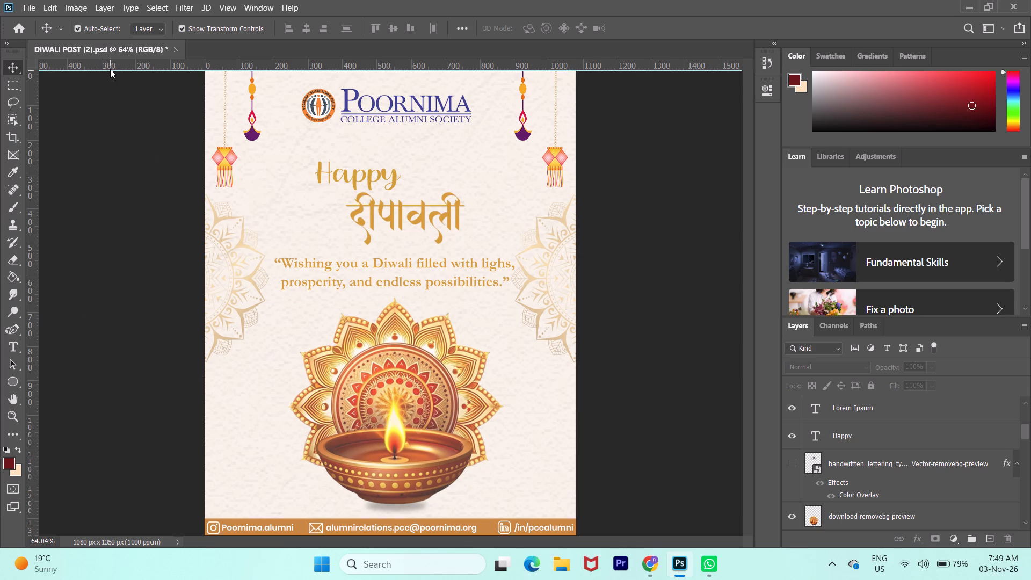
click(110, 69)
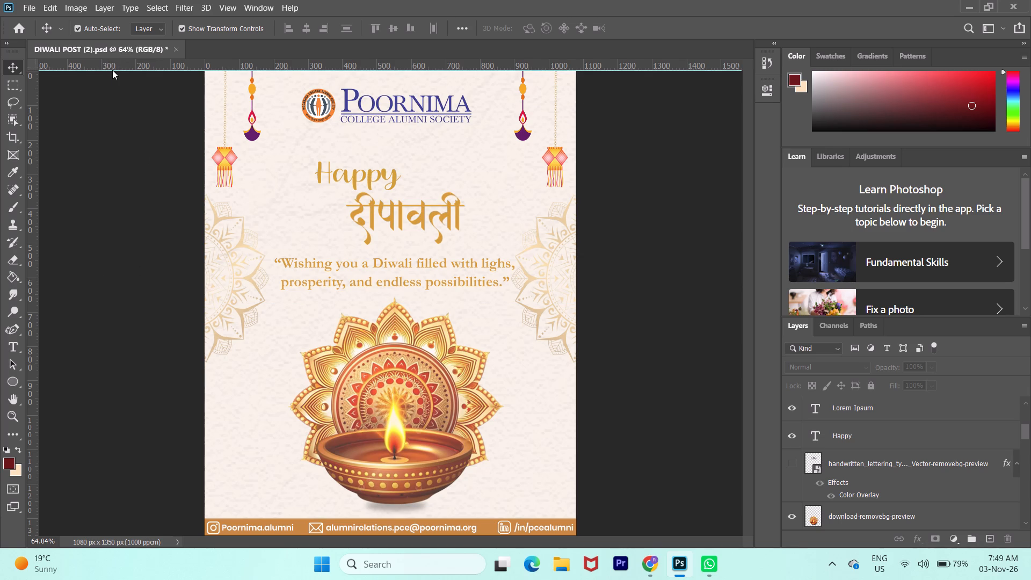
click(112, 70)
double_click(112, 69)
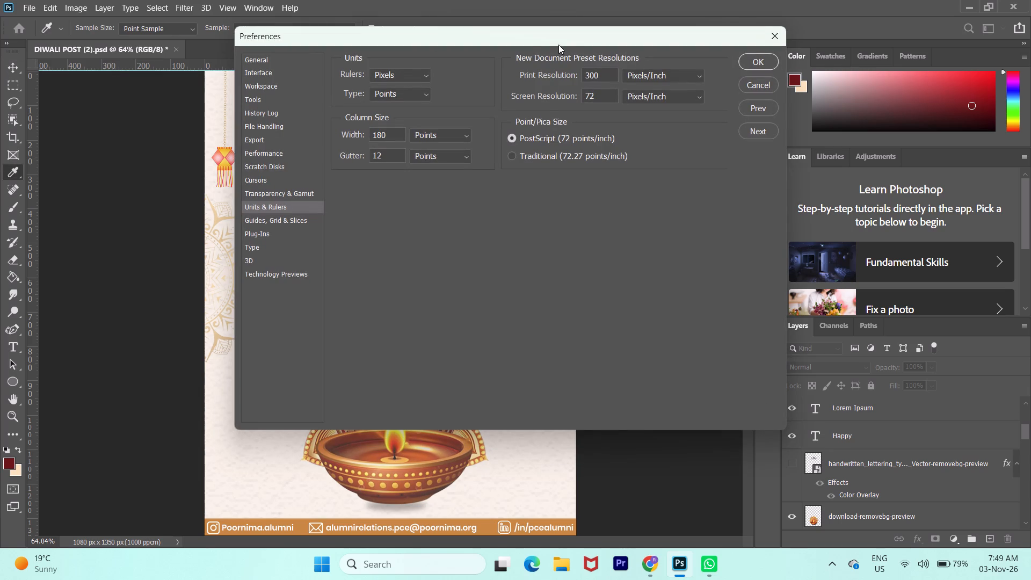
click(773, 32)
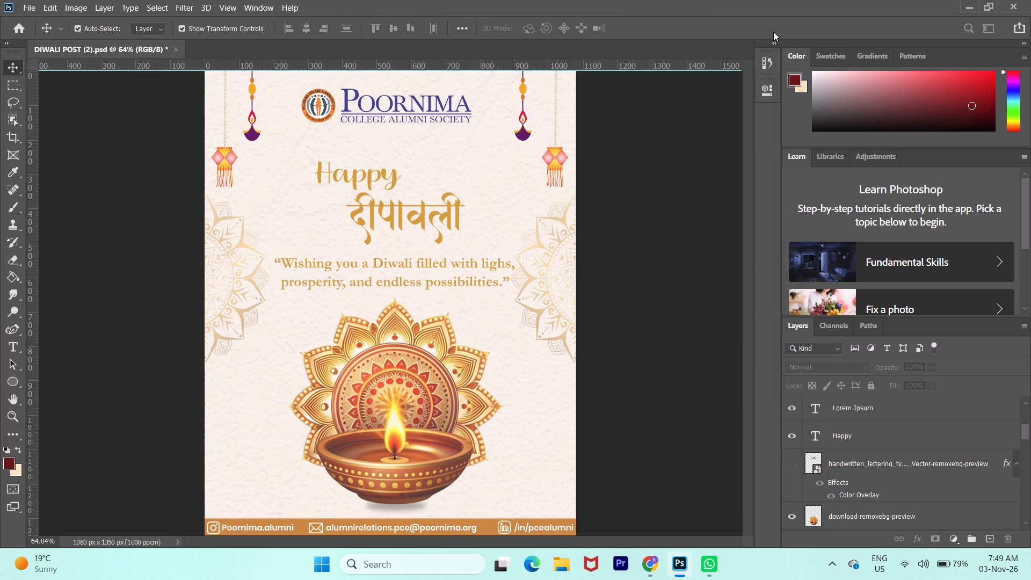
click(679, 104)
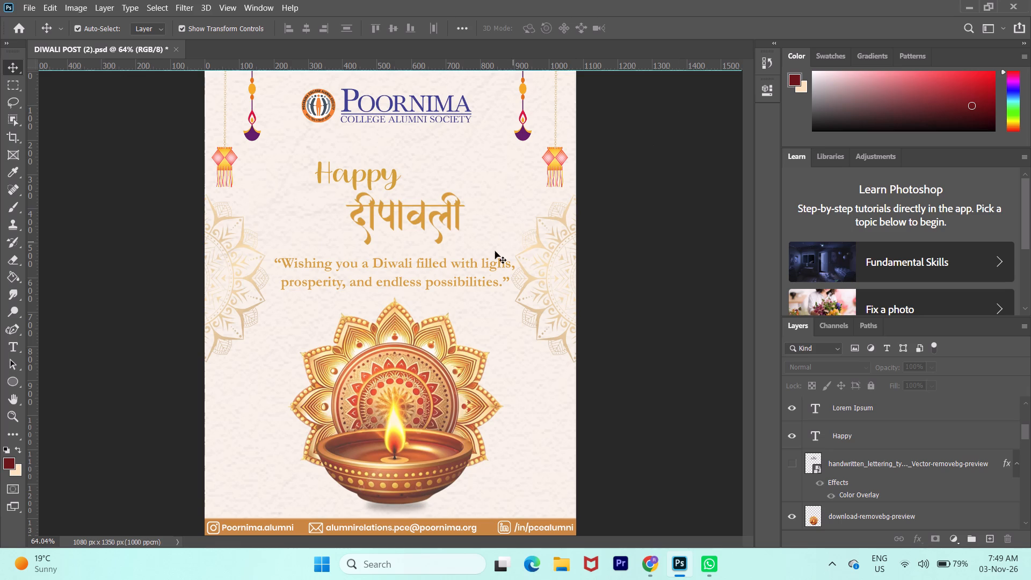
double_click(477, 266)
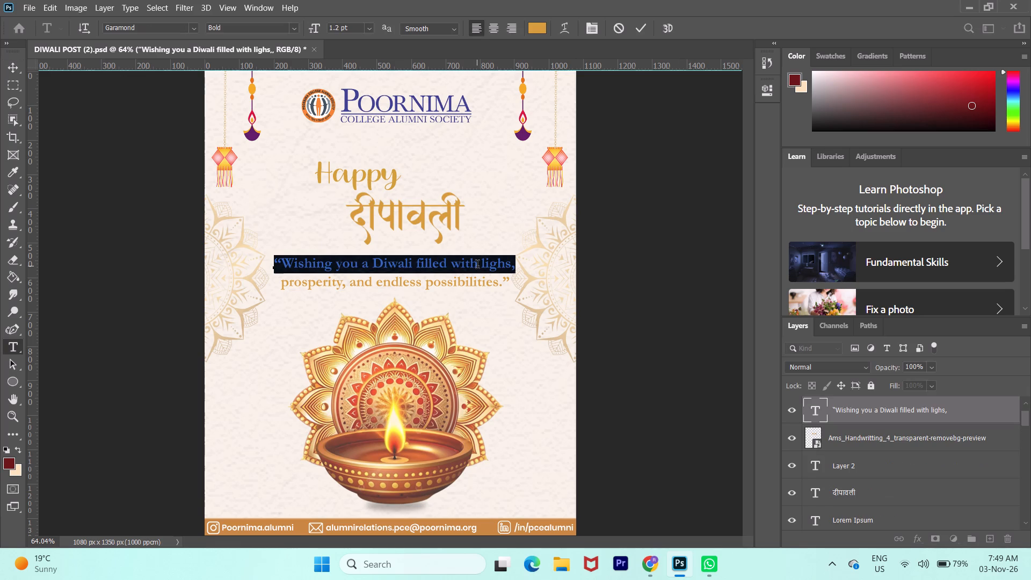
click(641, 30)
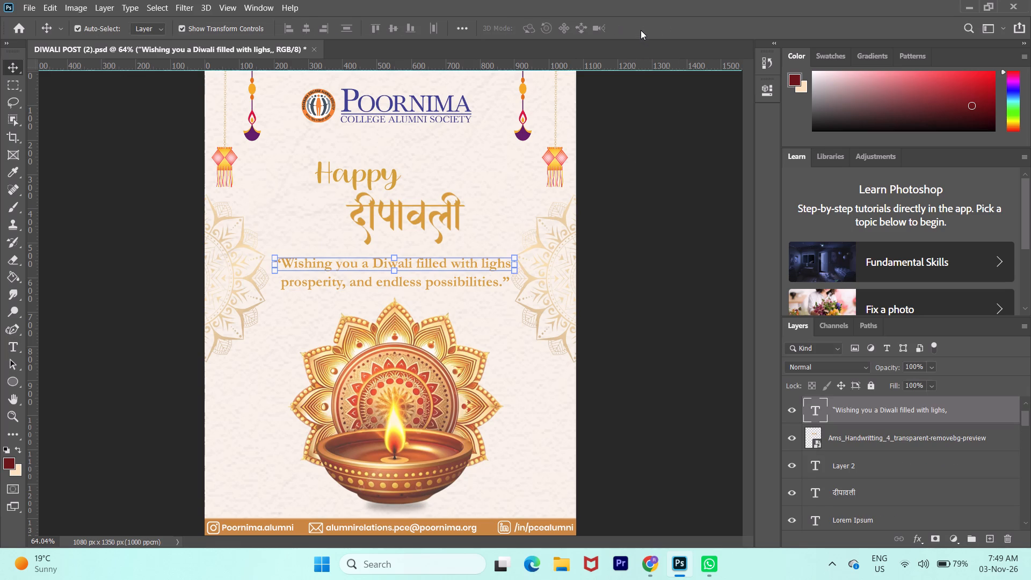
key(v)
Nudge the right-hand mandala 3 px to the right, away from the greeting text.
click(550, 258)
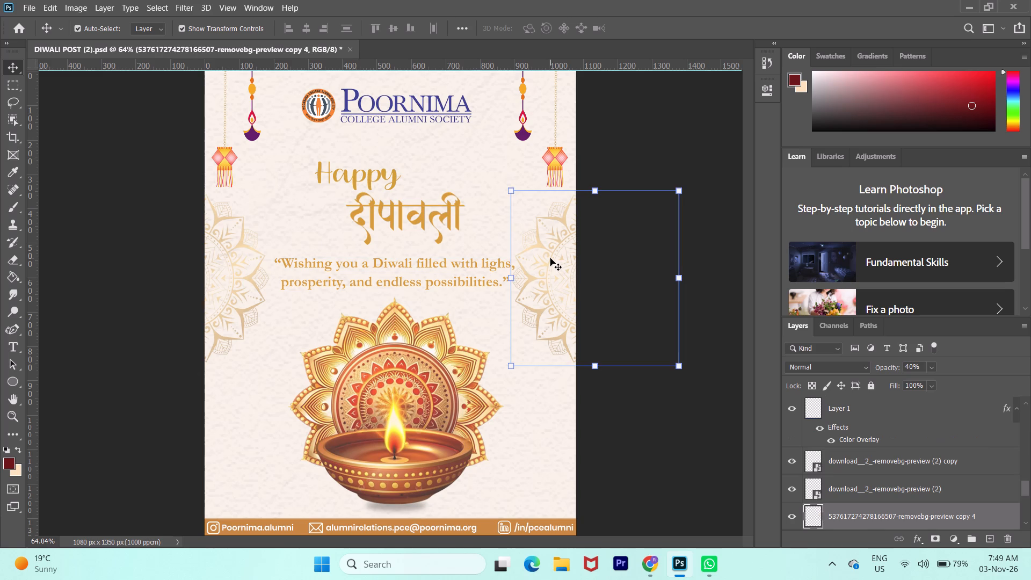
key(Right)
key(Right)
key(Right)
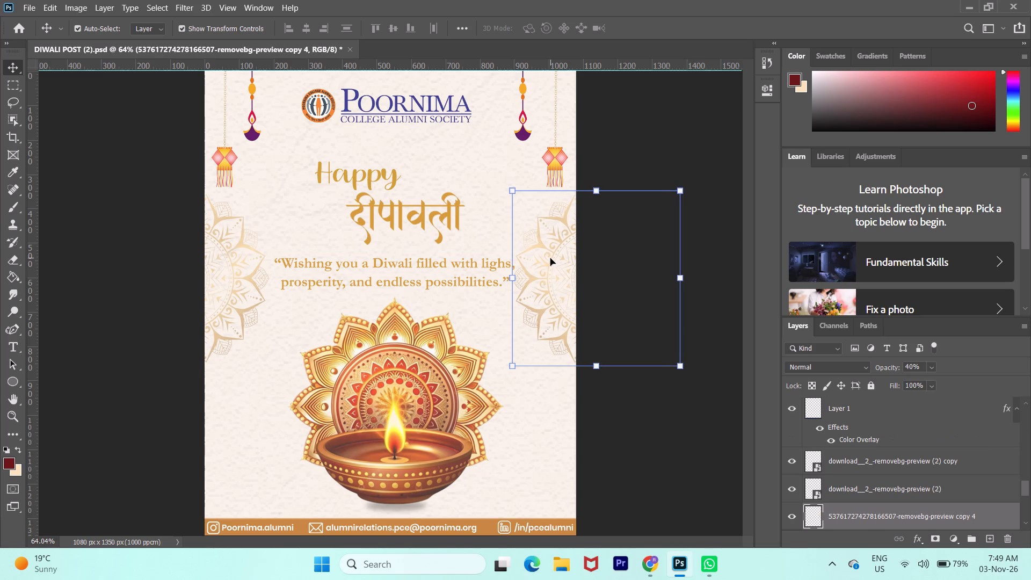
Nudge both lines of the "Wishing you a Diwali…" greeting 2 px to the left and deselect them.
click(445, 264)
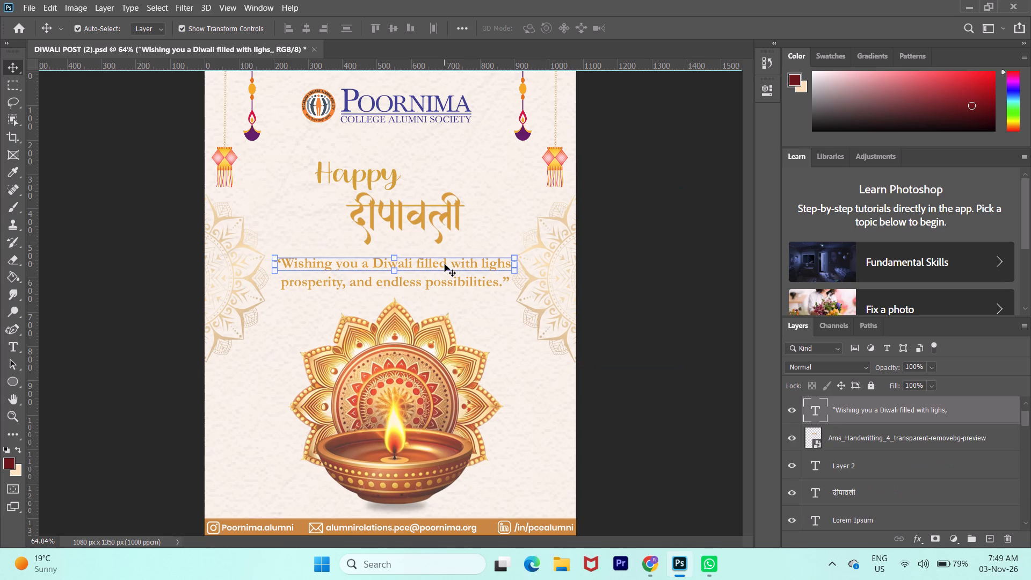
key(Left)
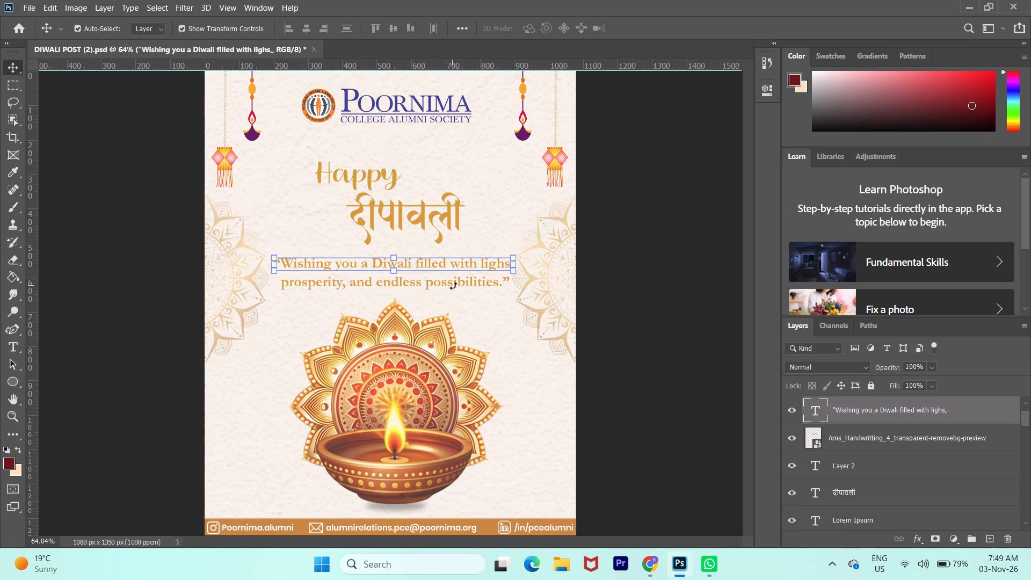
click(455, 288)
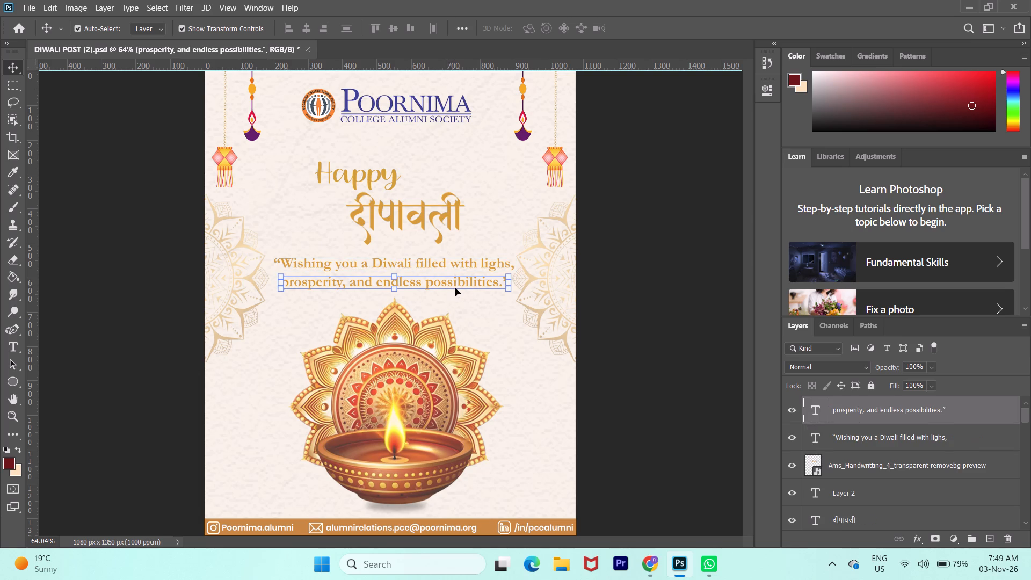
key(Left)
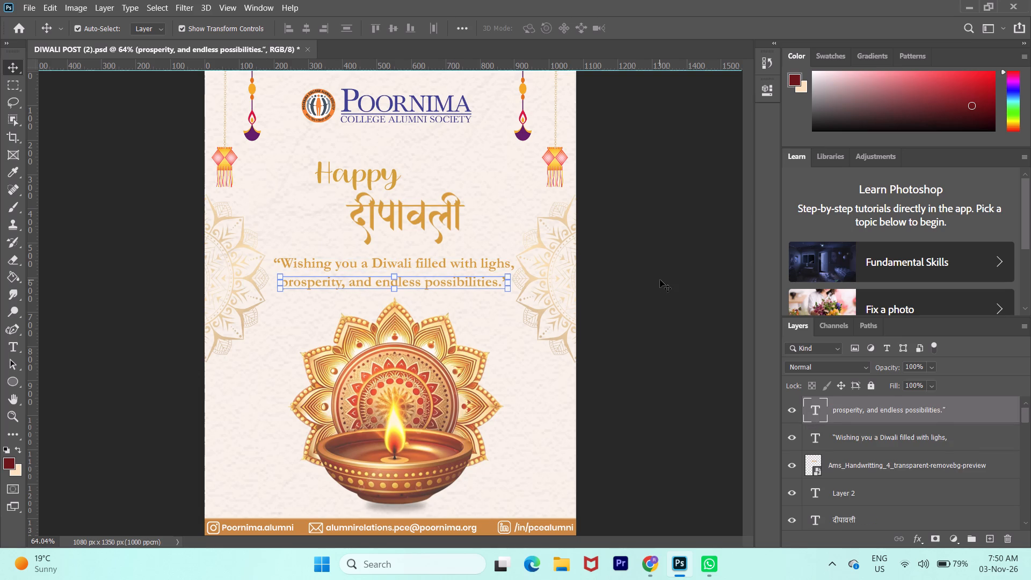
key(Left)
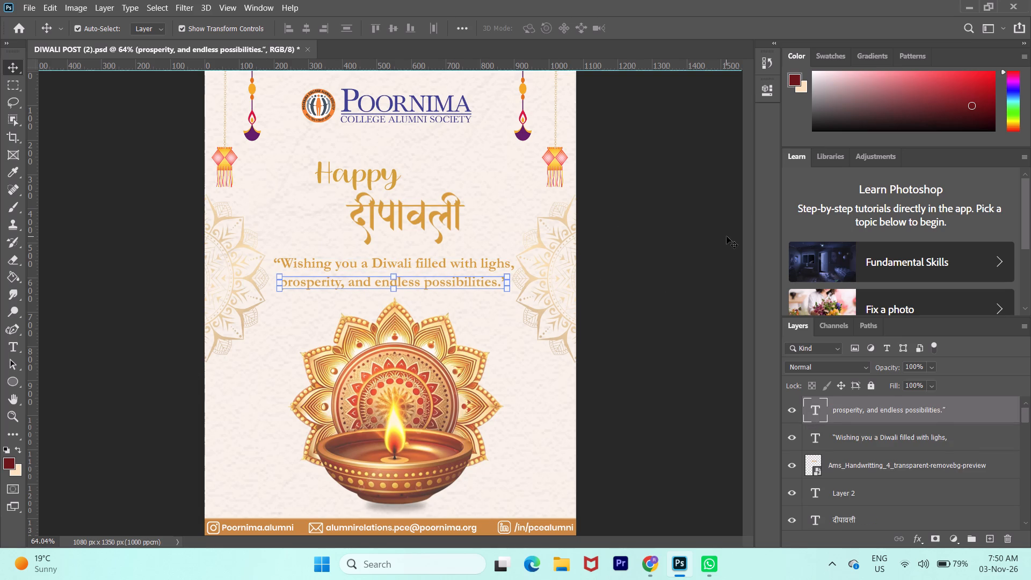
click(727, 236)
click(495, 263)
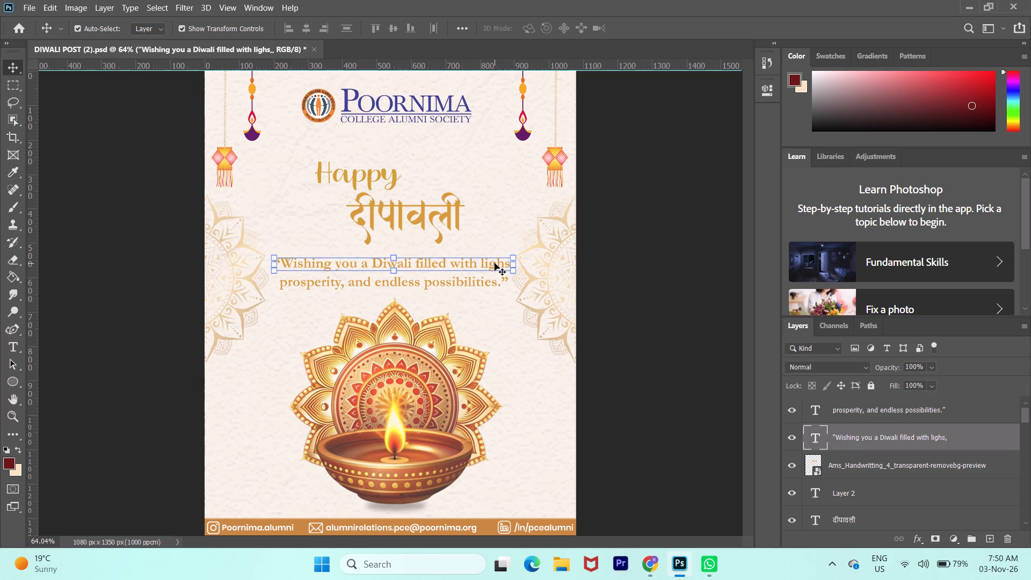
key(Left)
click(673, 220)
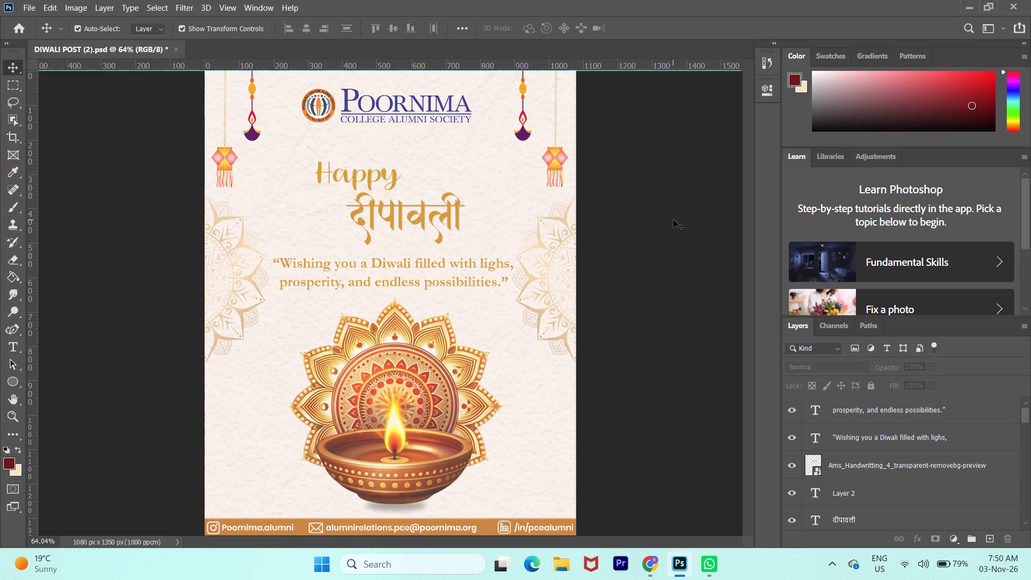
Save the poster document.
key(ctrl+s)
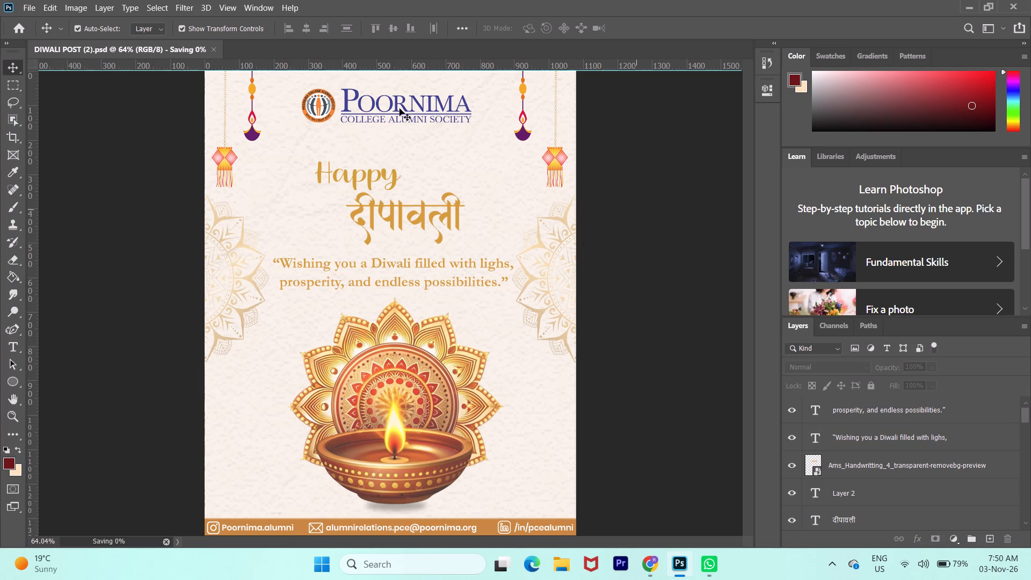
Quick-export the poster as a PNG named DIWALI POST (2.2) in the Downloads folder.
click(31, 10)
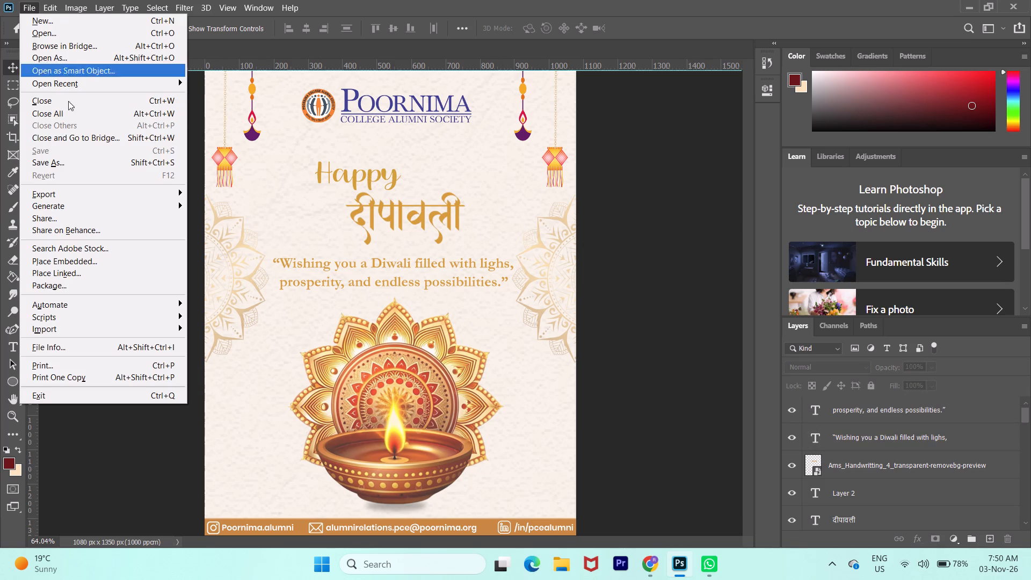
click(83, 194)
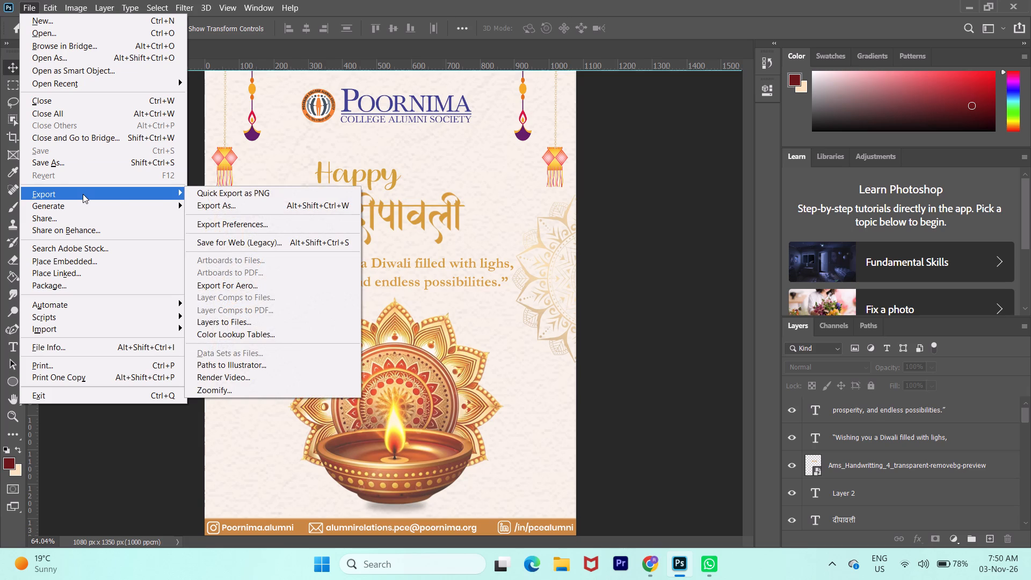
click(260, 198)
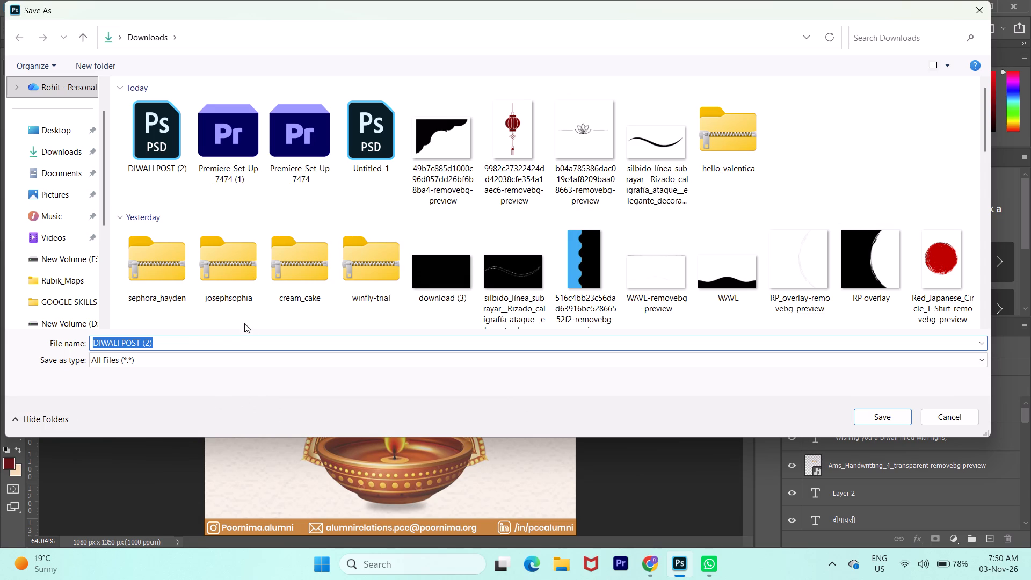
click(198, 344)
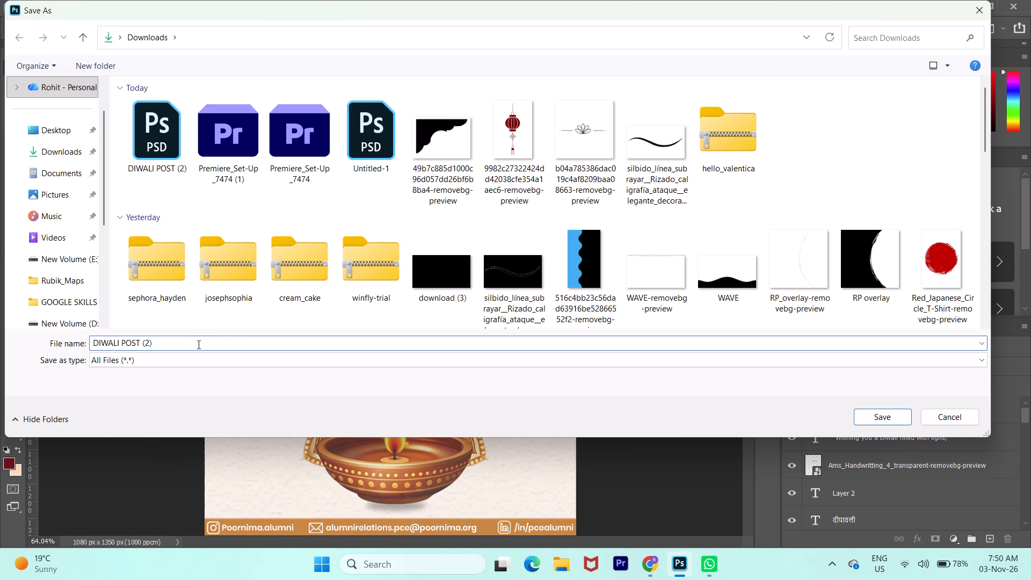
key(BackSpace)
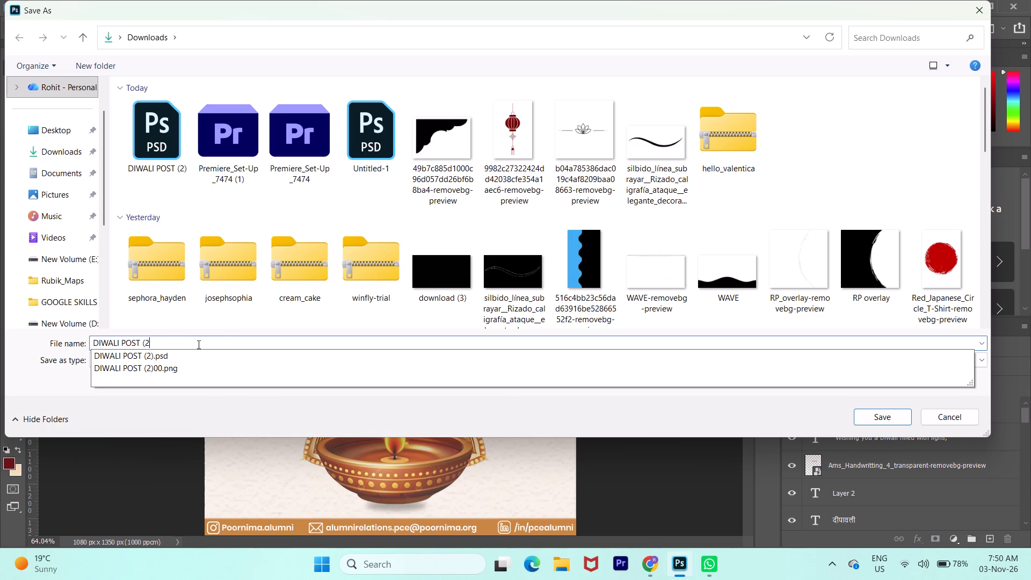
text(.2)
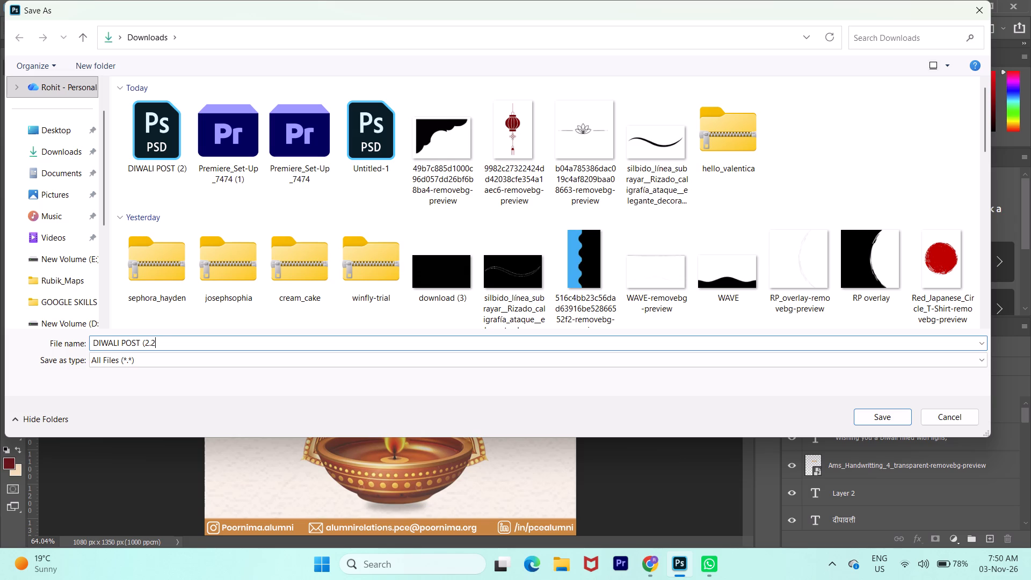
key(shift+parenright)
drag(173, 340, 146, 346)
drag(146, 346, 0, 343)
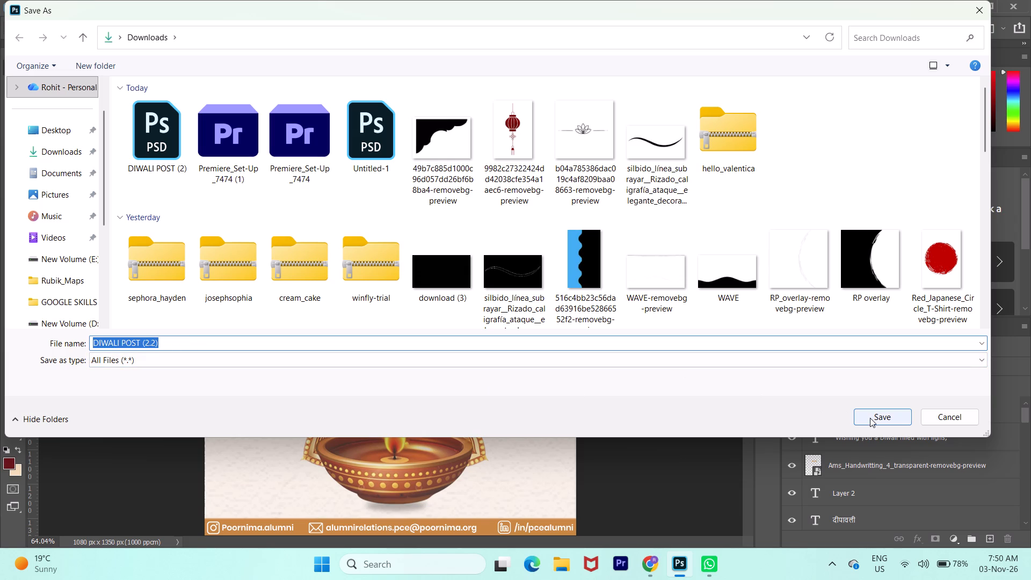
click(870, 419)
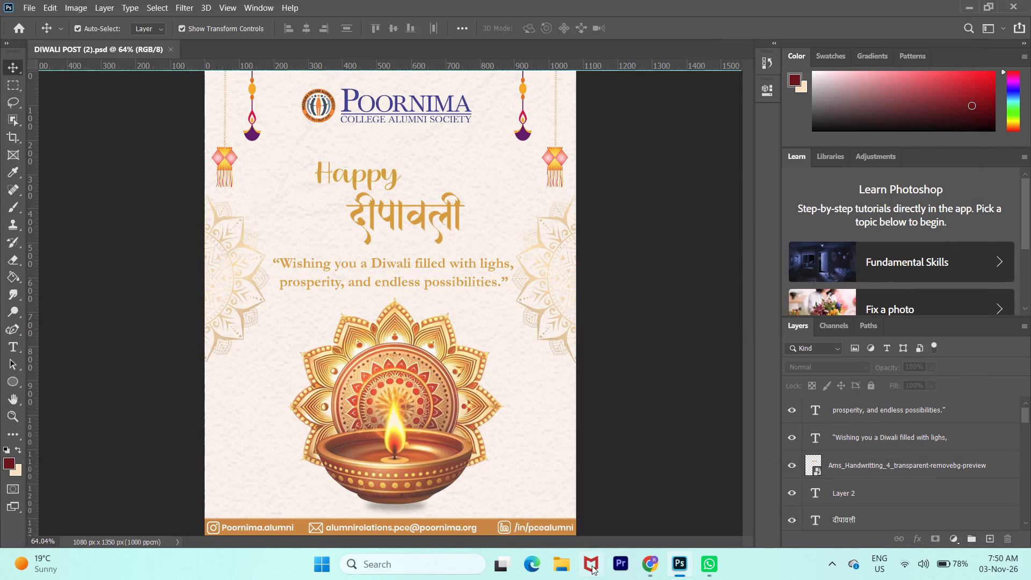
Switch to File Explorer and open the Downloads folder that holds the exported DIWALI POST (2.2) image.
double_click(572, 564)
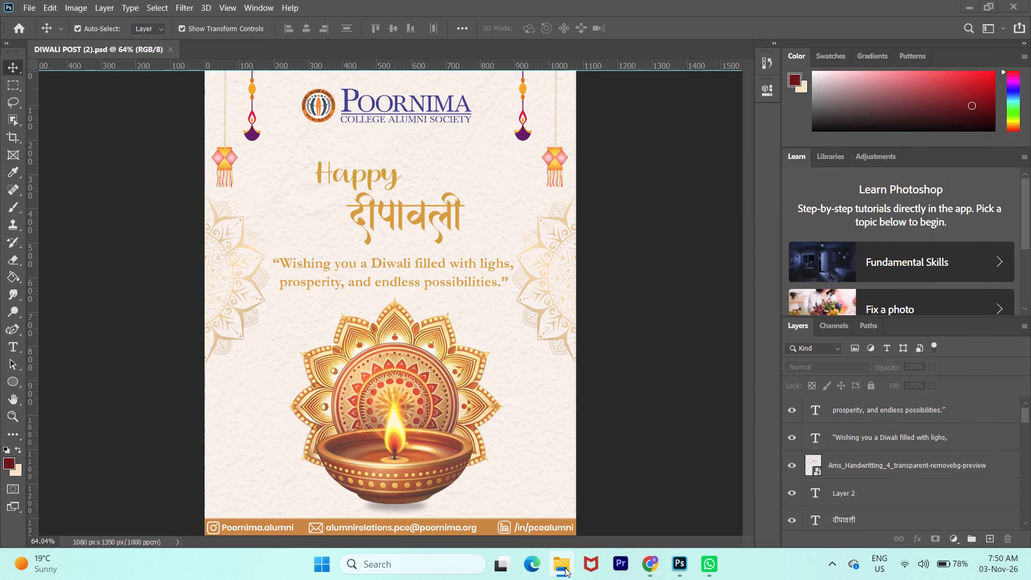
click(567, 569)
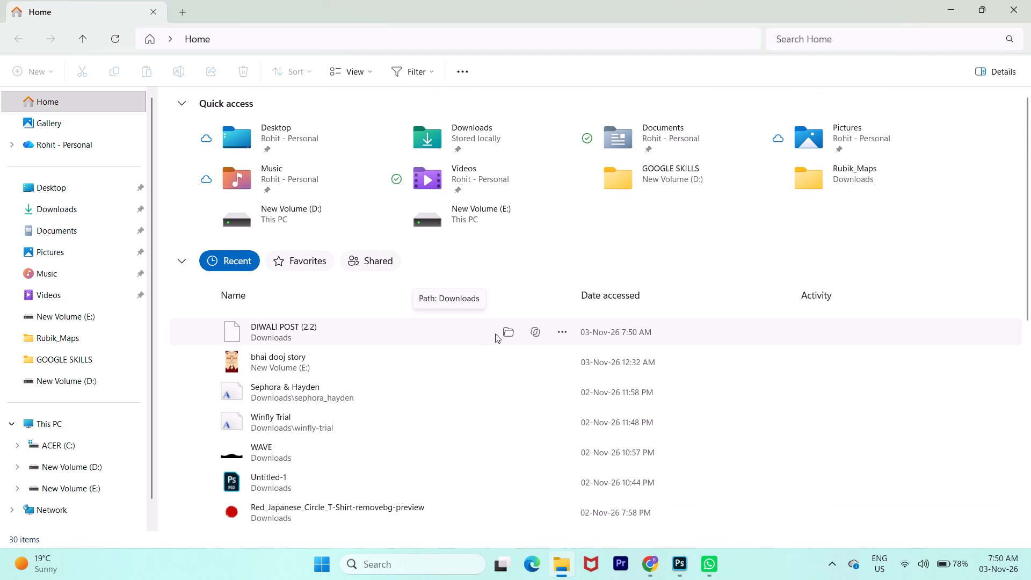
click(509, 329)
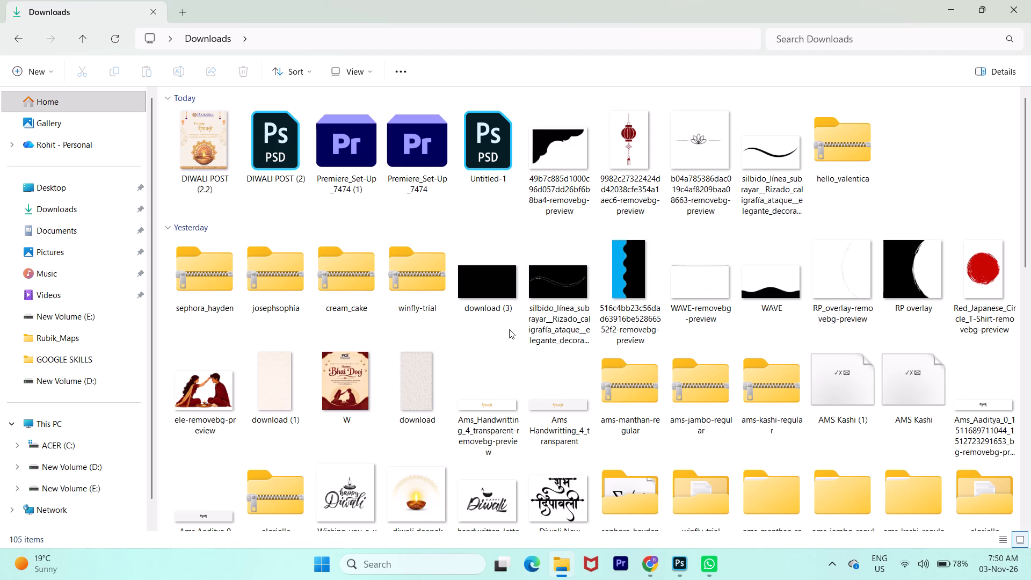
scroll(315, 207, up, 3)
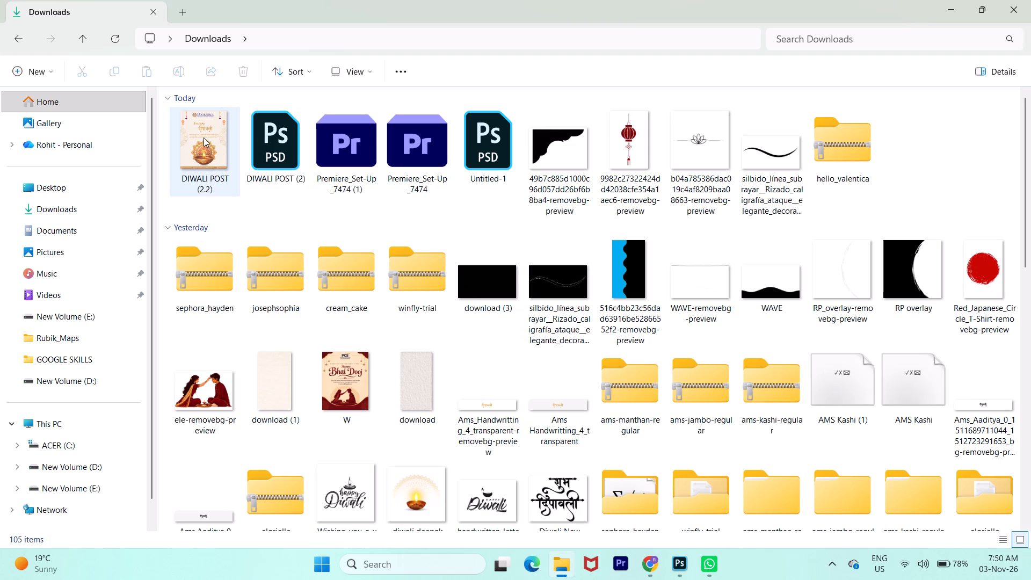
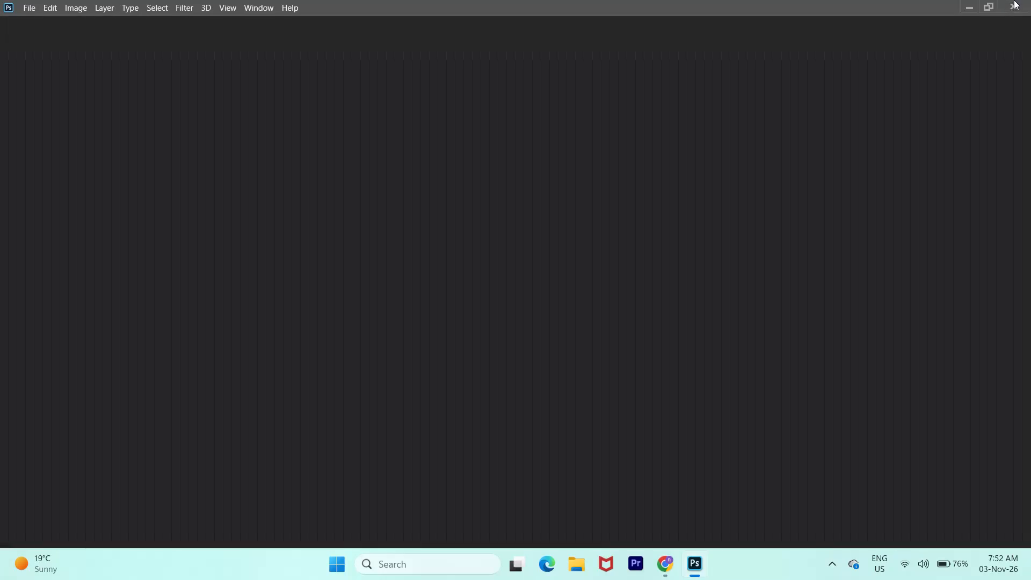
Close the remaining application window to return to the Windows desktop.
click(1014, 0)
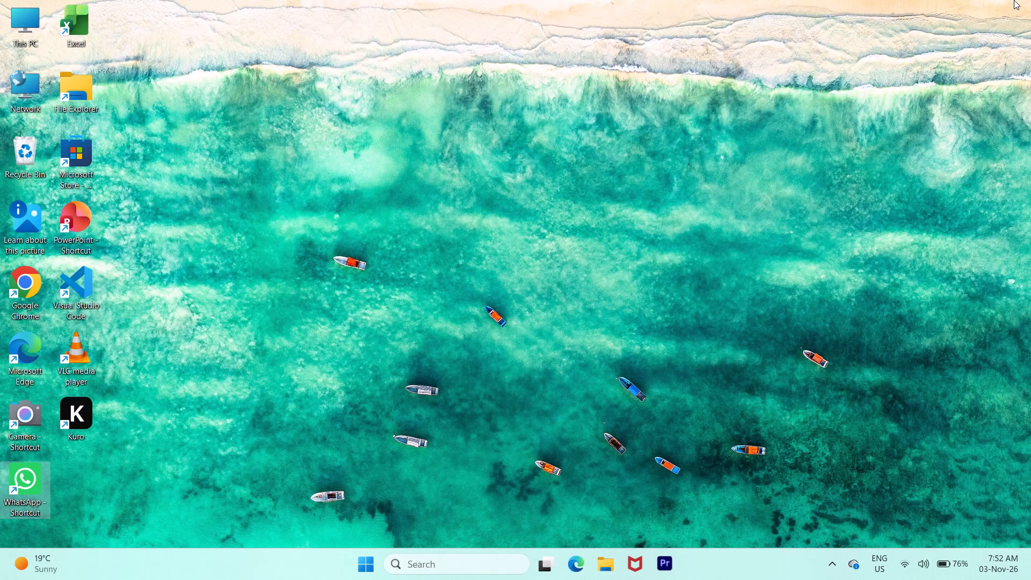
Open the Shut Down Windows dialog from the desktop.
key(alt+F4)
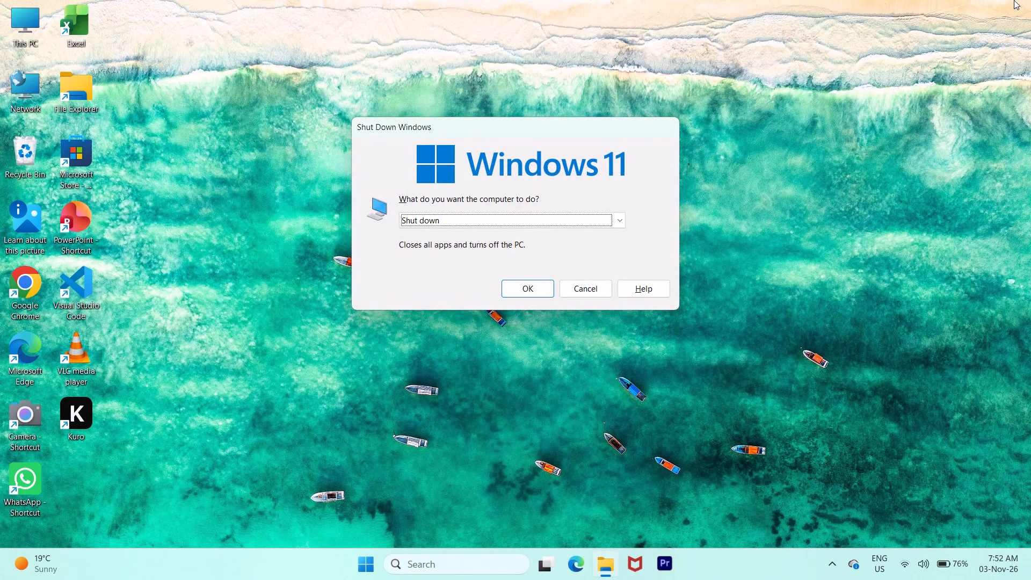